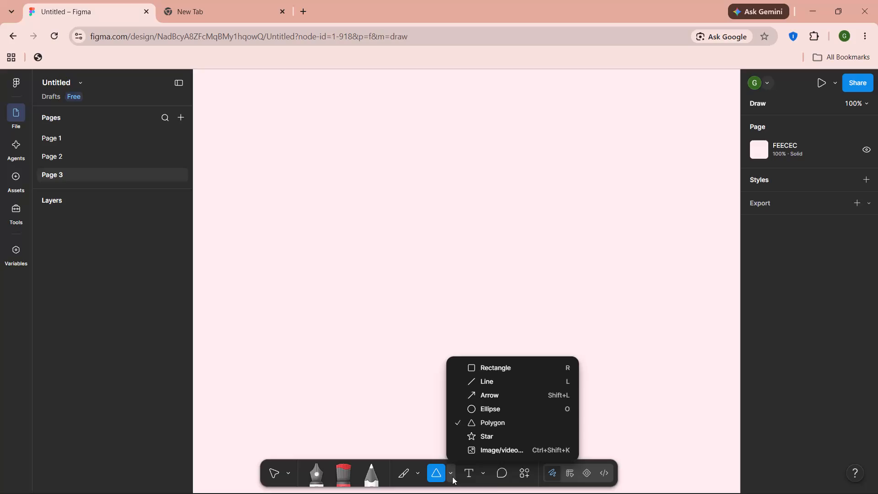
Draw an elliptical text-on-path shape about 272 × 104 on the blank canvas of Page 3.
left_click(452, 477)
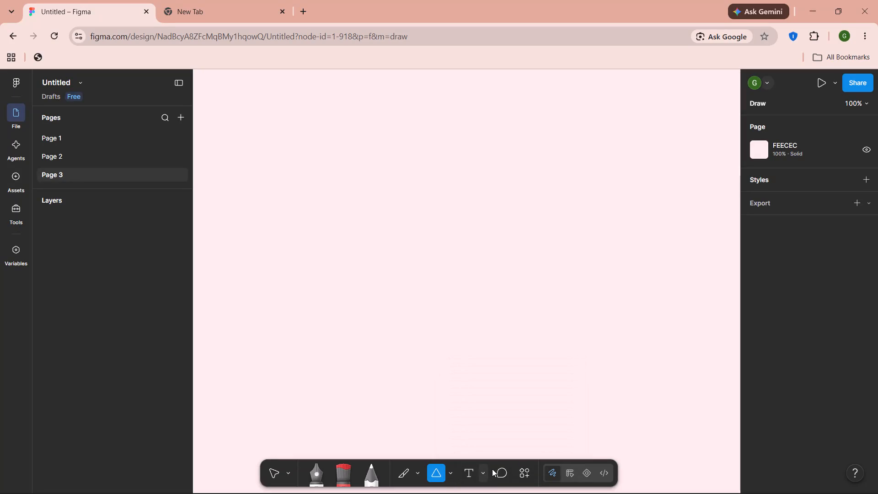
left_click(482, 472)
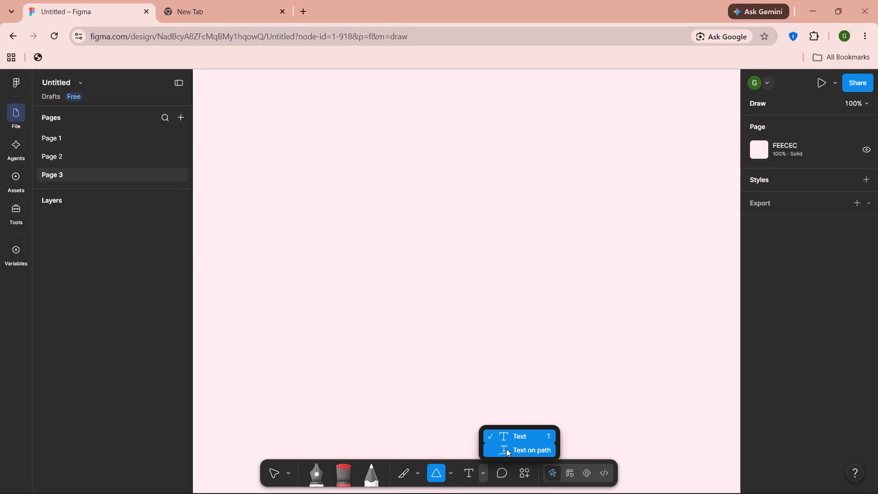
left_click(506, 449)
left_click_drag(344, 216, 372, 232)
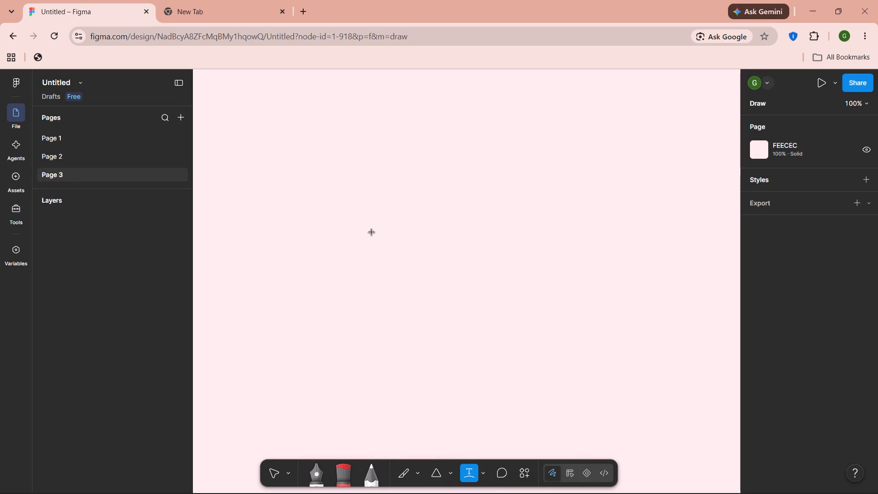
left_click_drag(372, 232, 474, 275)
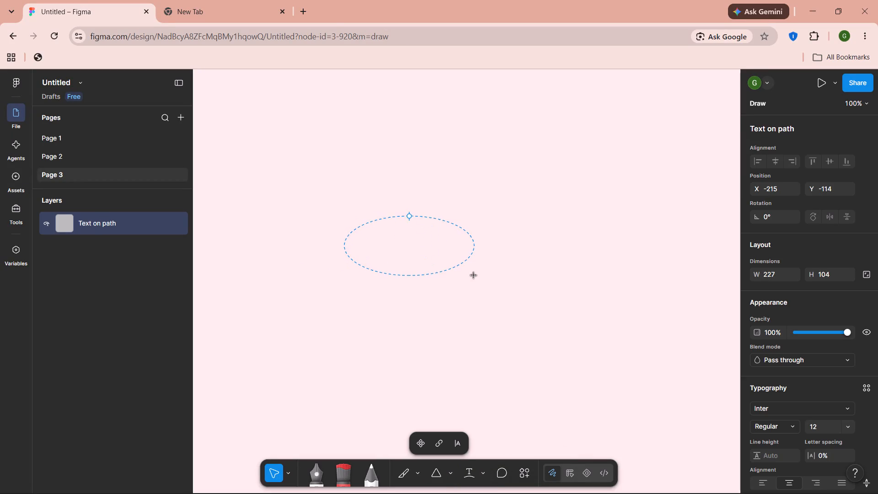
left_click_drag(474, 275, 500, 275)
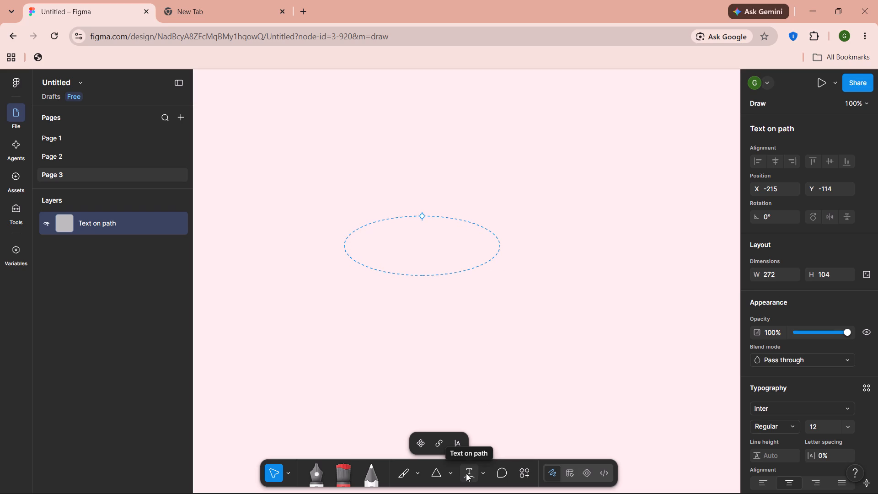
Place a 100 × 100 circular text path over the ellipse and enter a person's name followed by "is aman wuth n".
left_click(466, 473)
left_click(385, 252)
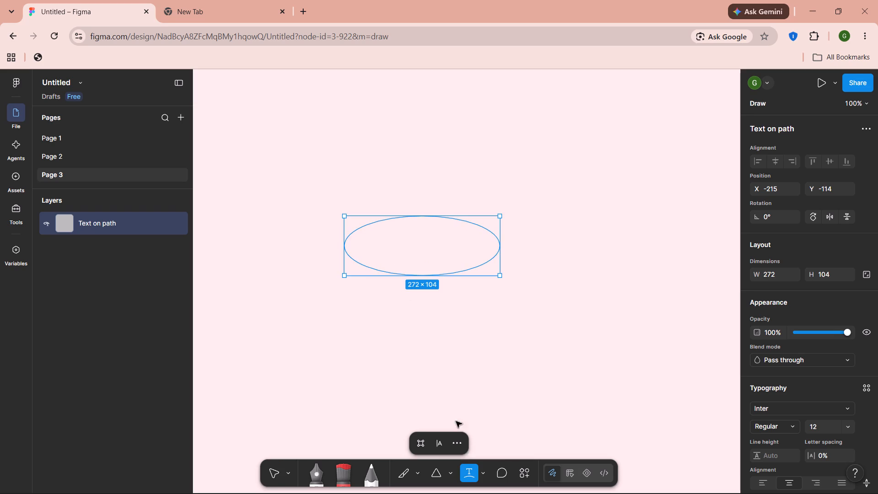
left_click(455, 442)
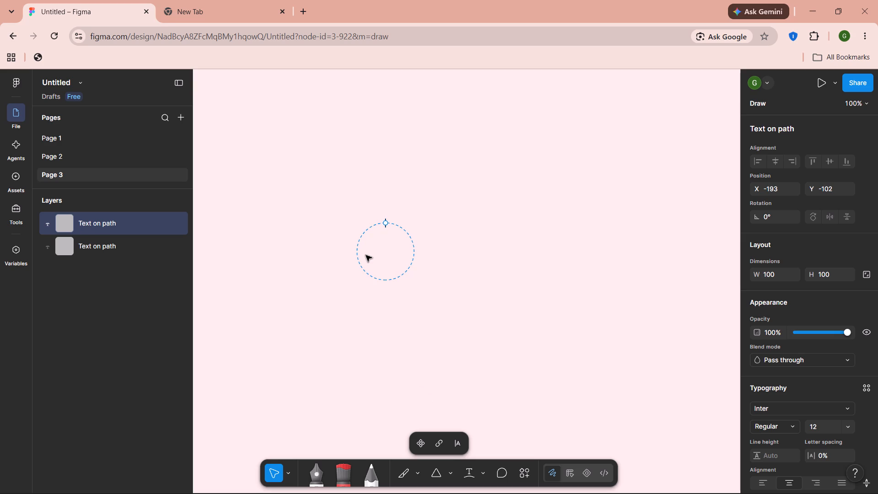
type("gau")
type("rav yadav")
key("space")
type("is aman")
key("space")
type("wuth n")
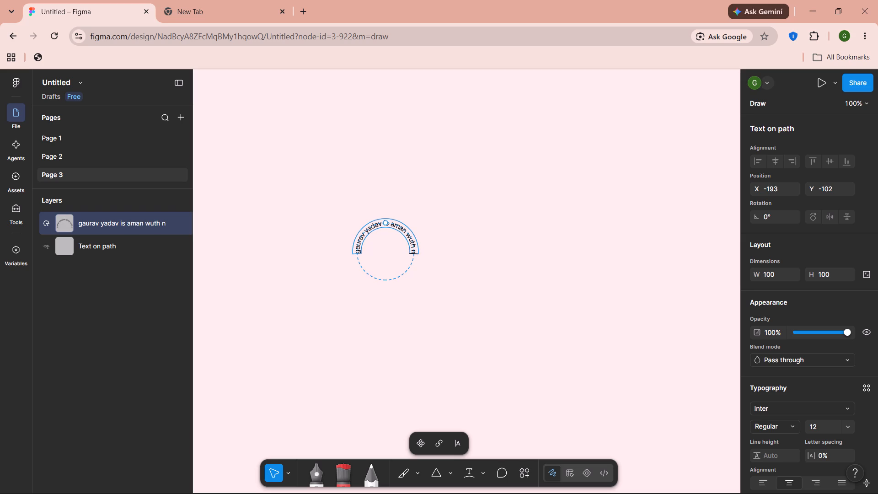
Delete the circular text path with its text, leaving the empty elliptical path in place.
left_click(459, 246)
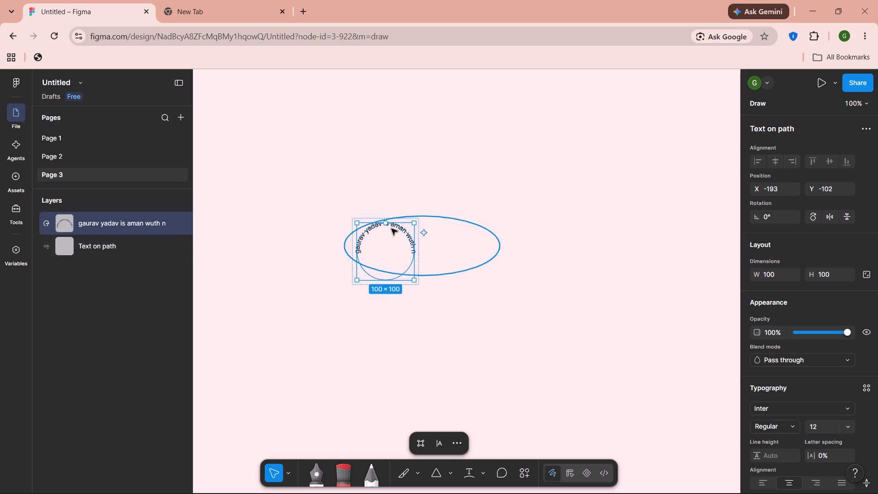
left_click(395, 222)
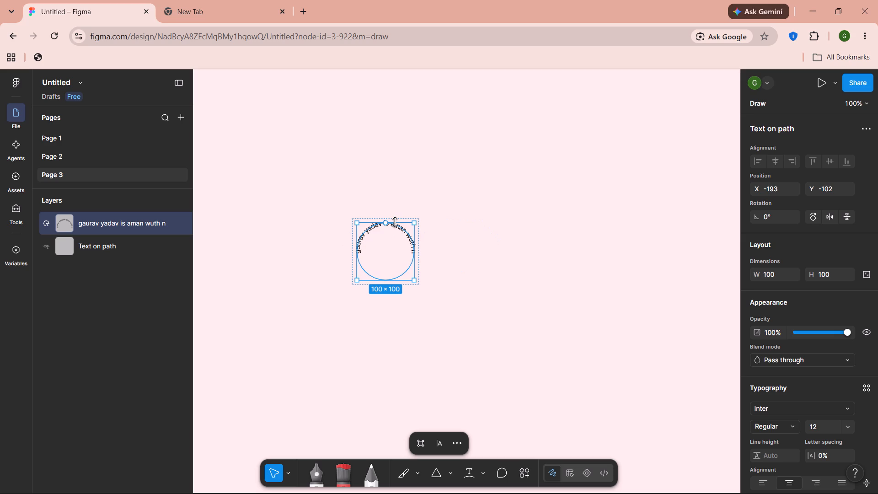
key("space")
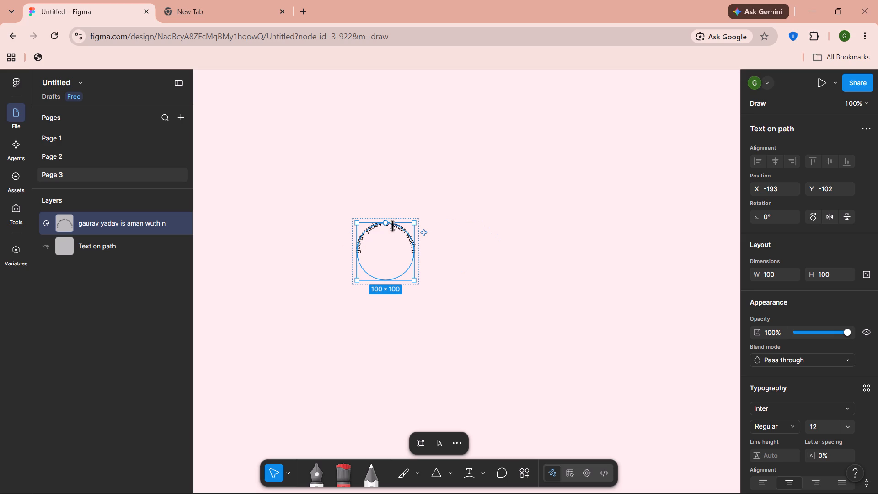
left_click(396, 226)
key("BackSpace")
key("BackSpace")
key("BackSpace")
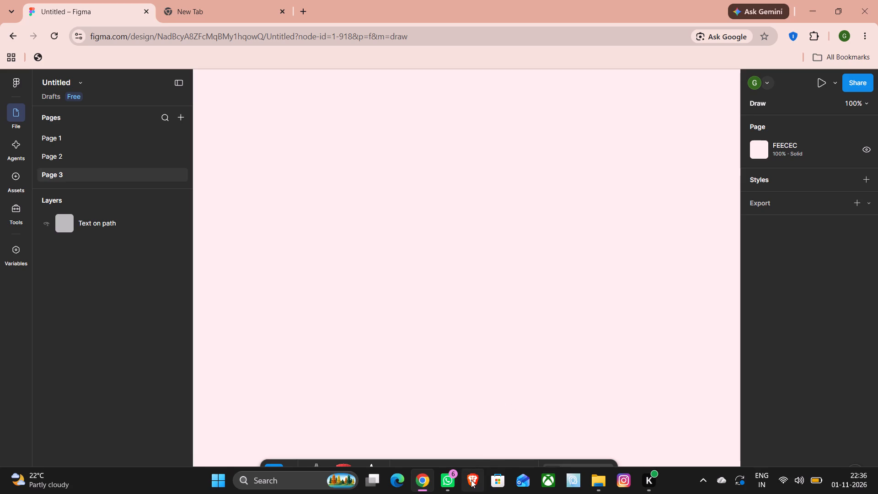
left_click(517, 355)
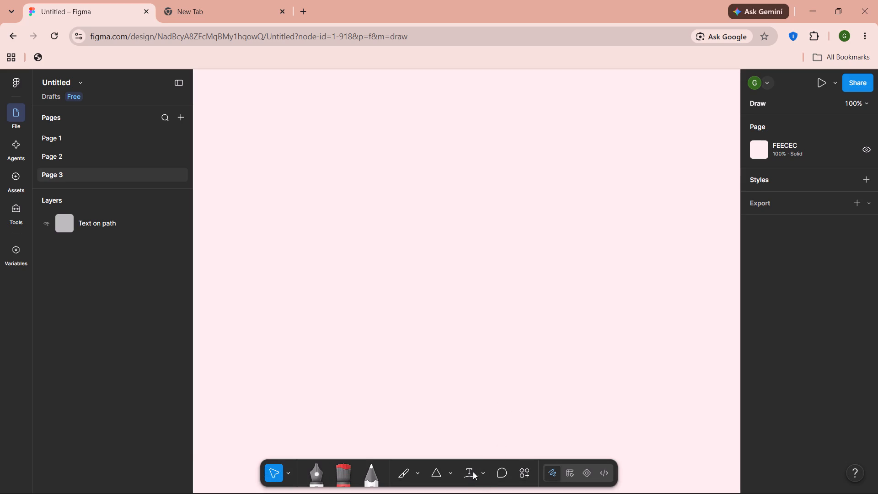
Draw another elliptical text path about 290 × 180, starting above the first ellipse.
left_click(473, 472)
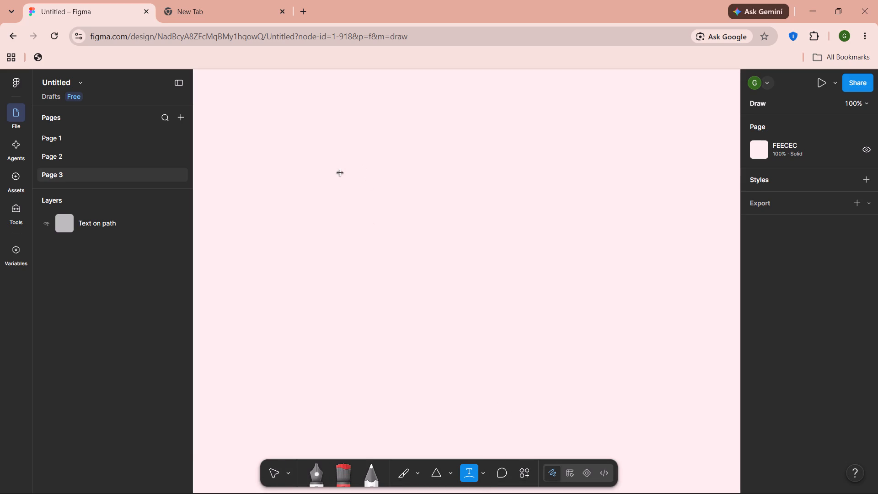
left_click_drag(340, 173, 387, 197)
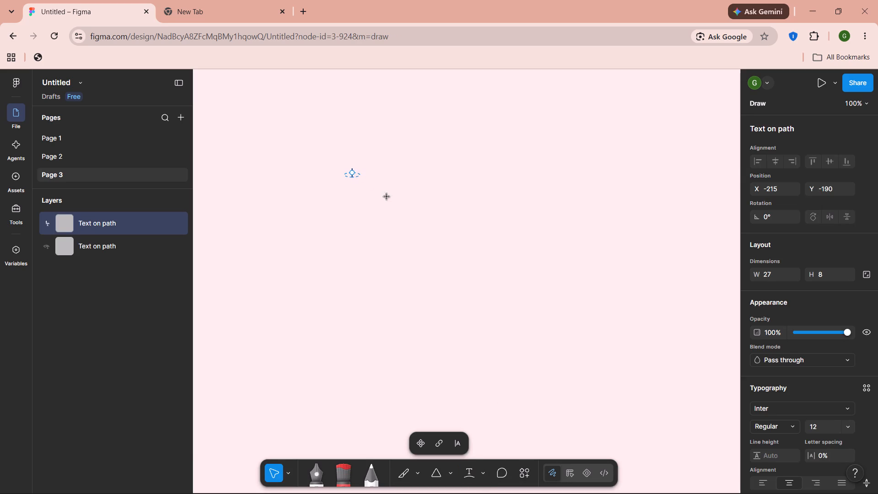
left_click_drag(387, 197, 510, 277)
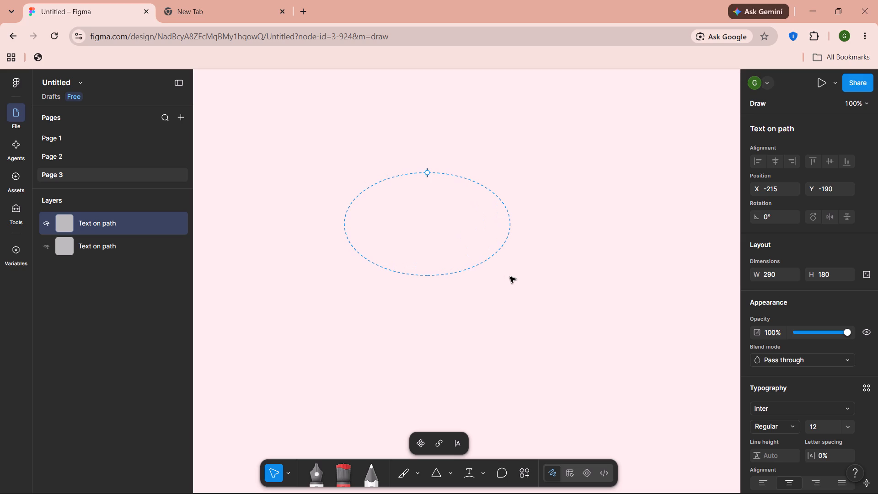
Enter "i", the person's name and "having glade to see you all" along the new elliptical path.
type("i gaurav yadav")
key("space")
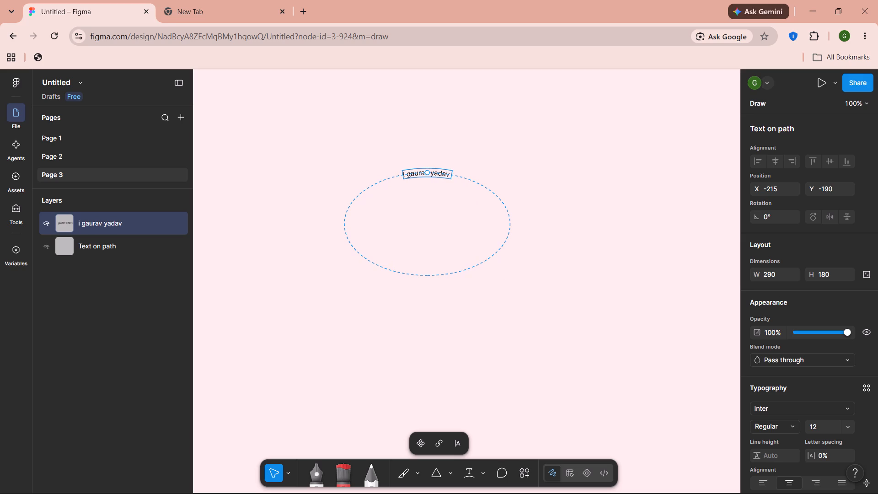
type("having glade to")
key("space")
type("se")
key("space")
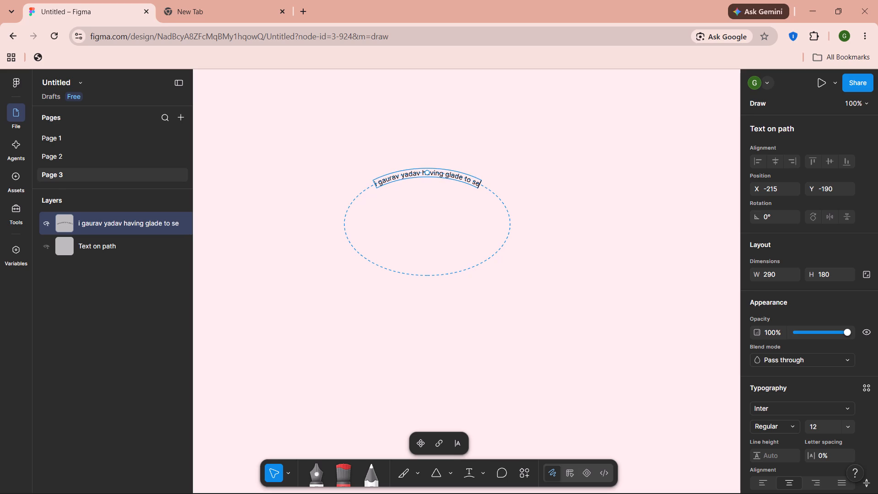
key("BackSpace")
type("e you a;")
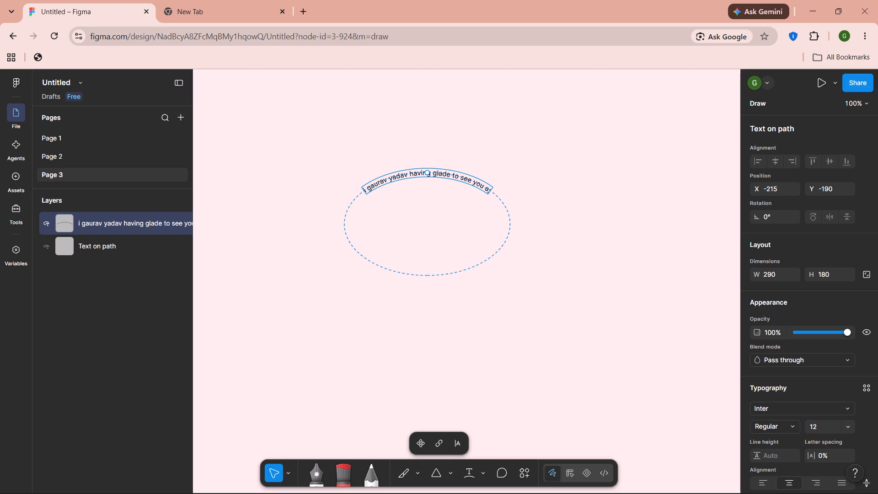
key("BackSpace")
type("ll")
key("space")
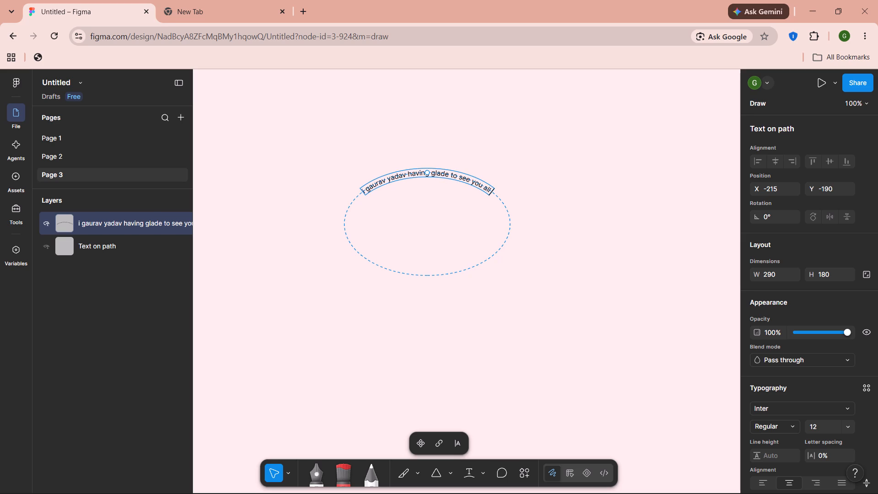
Extend the sentence on the elliptical path with ", but".
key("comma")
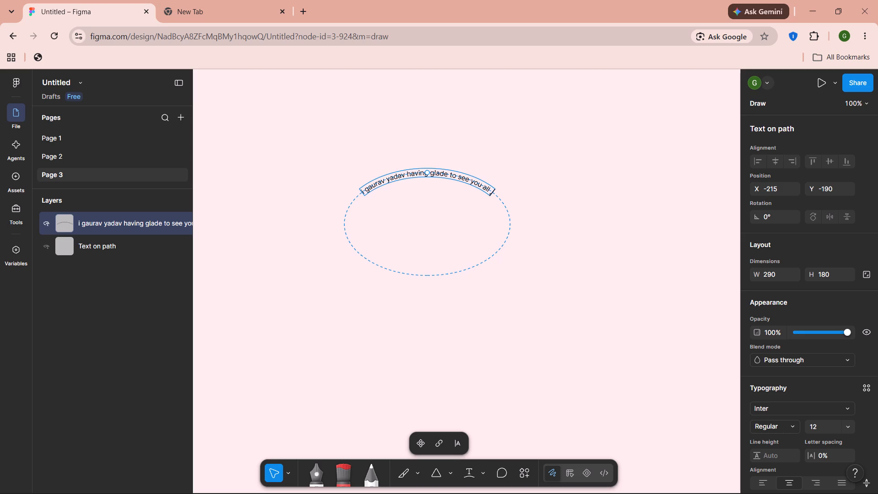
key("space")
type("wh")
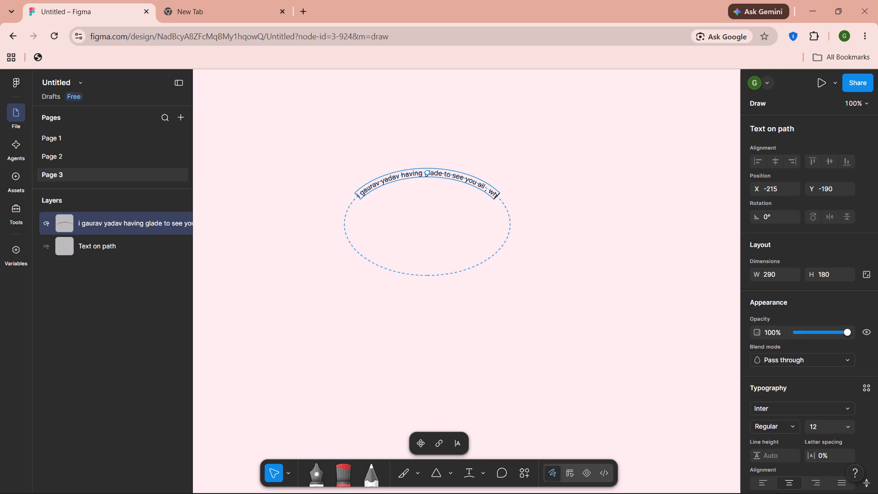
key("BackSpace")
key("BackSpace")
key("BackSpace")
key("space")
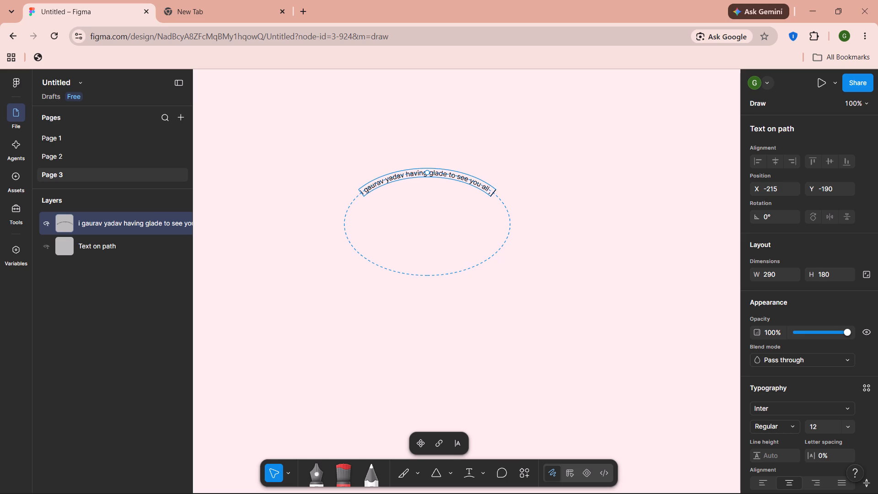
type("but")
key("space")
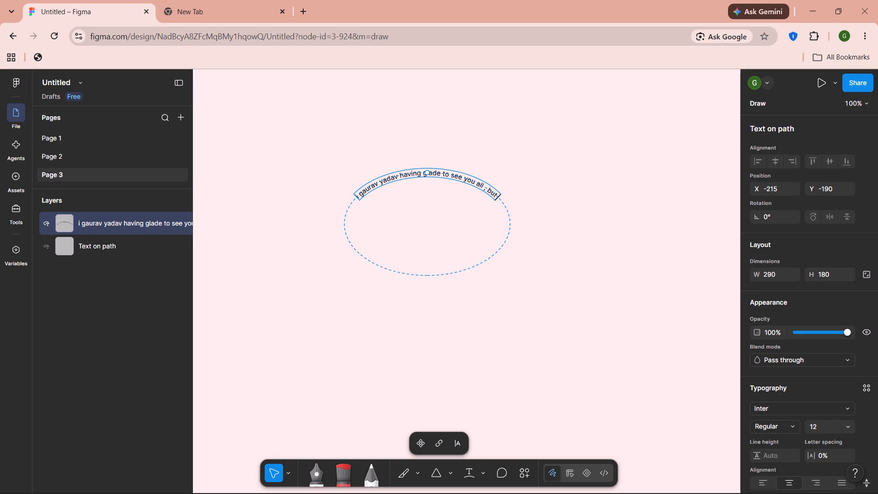
Continue the curved sentence with "when i amounce an".
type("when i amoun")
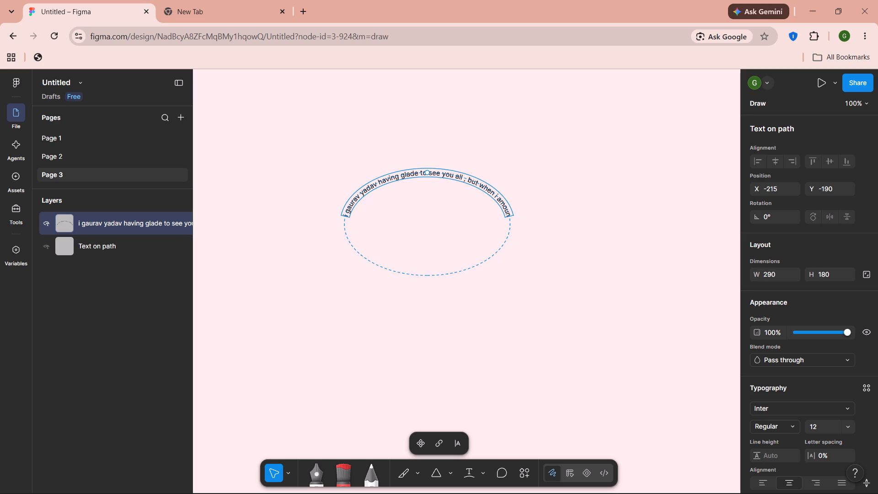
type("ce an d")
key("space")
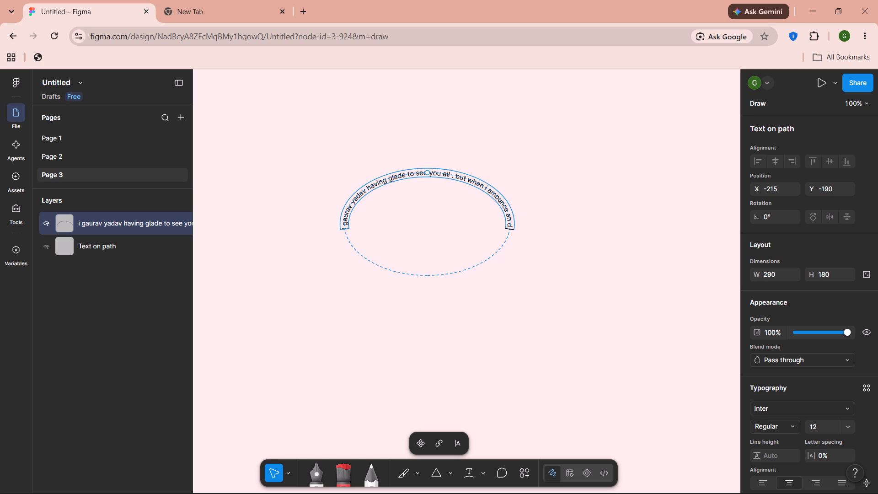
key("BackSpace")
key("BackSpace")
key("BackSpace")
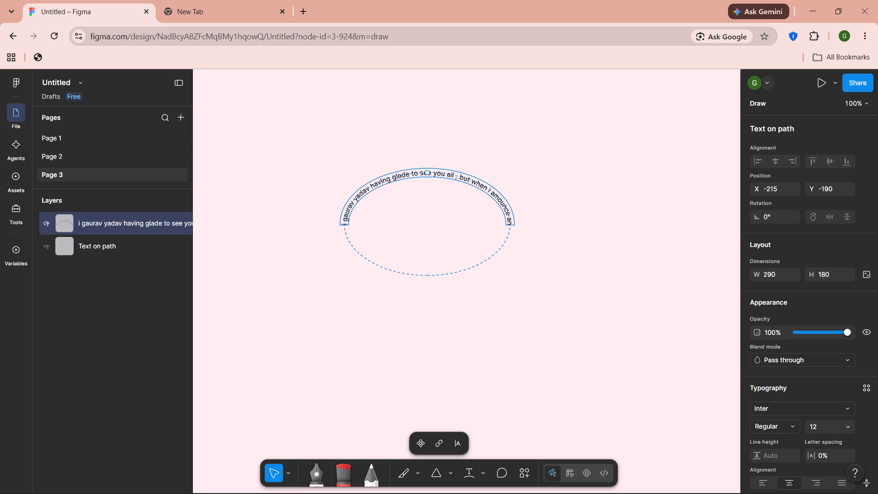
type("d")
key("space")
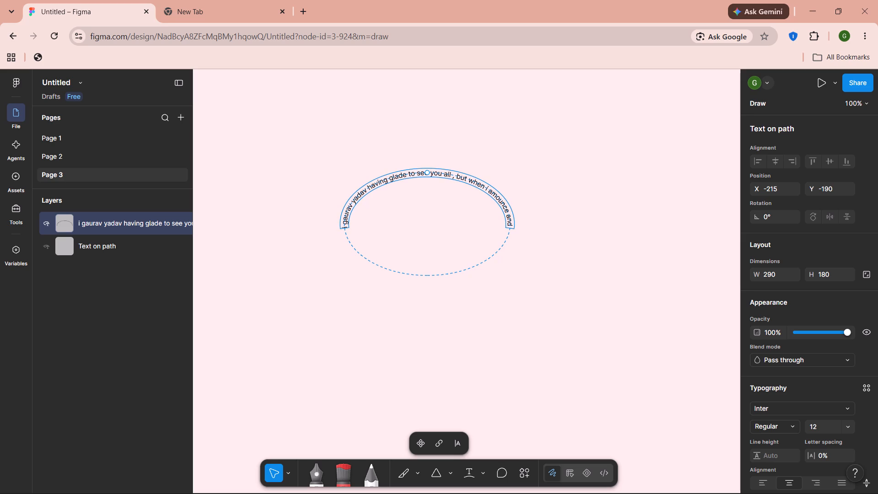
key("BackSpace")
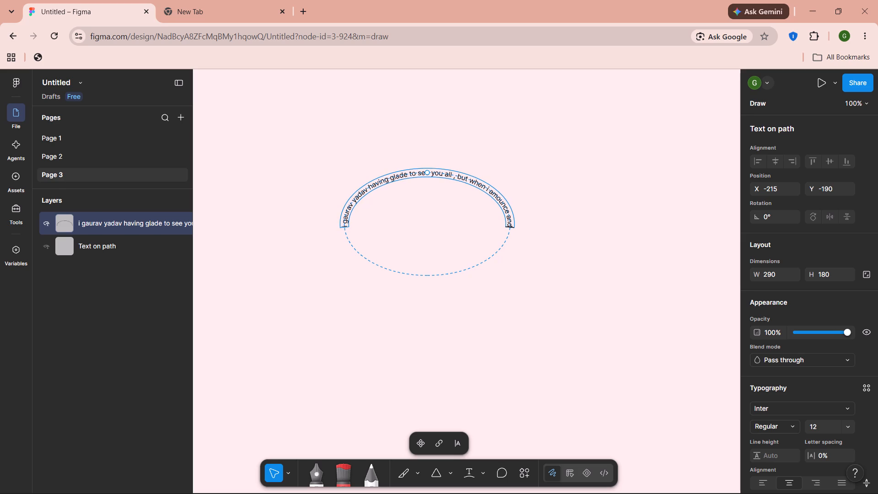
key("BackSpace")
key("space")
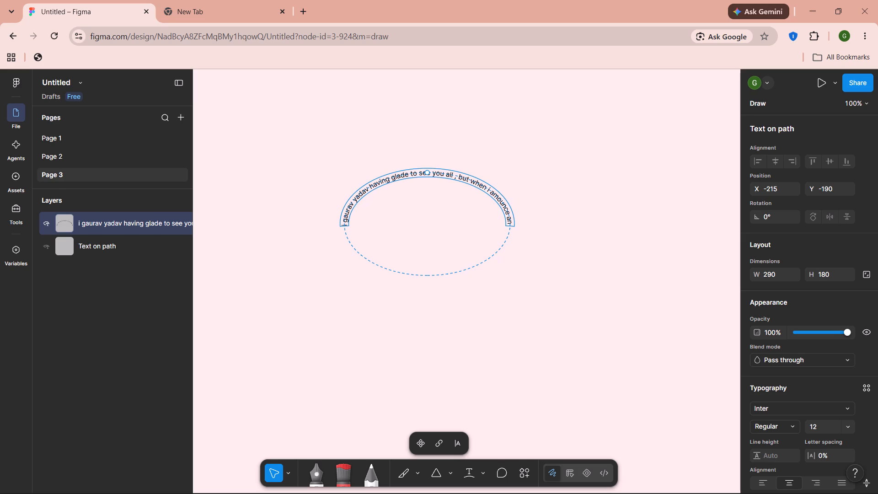
Add "unathorised order f" to the end of the sentence on the elliptical path.
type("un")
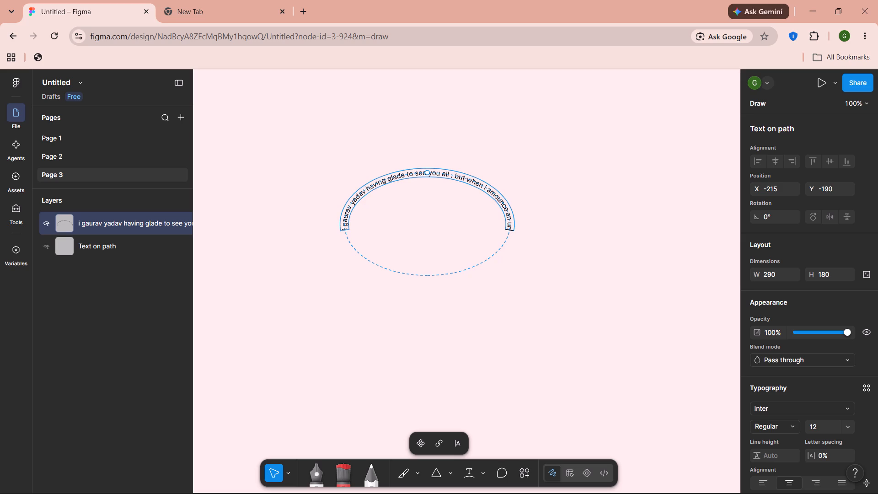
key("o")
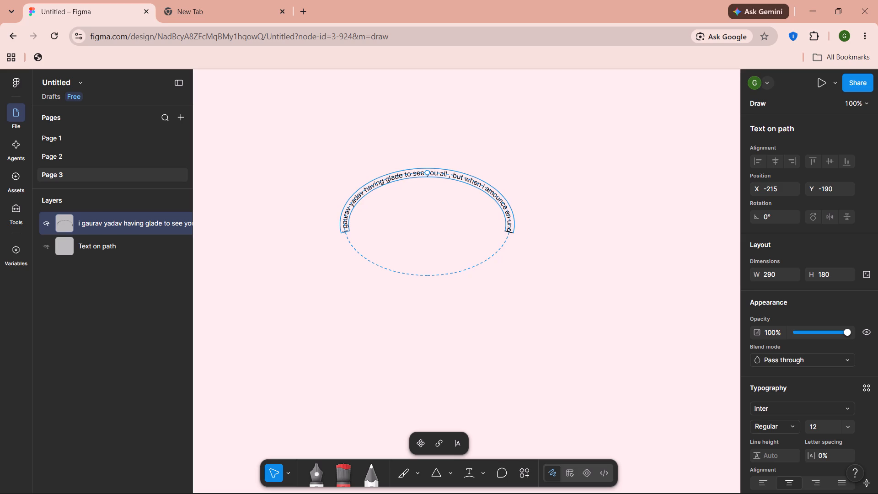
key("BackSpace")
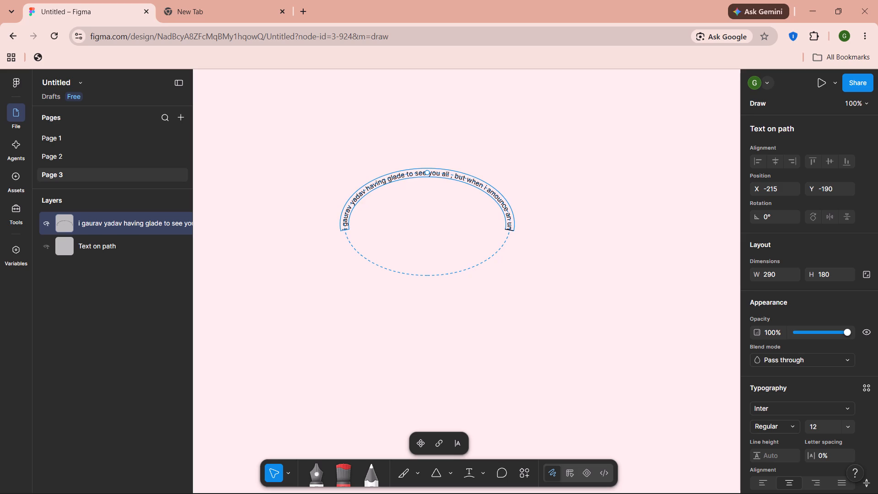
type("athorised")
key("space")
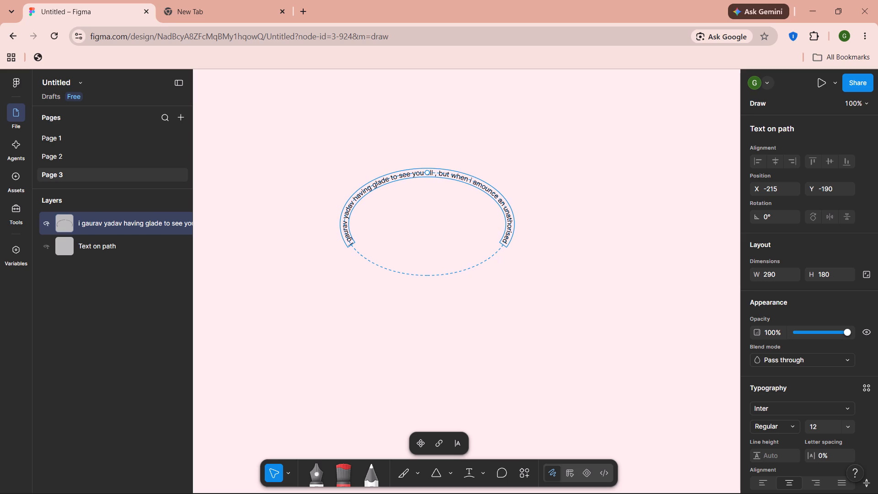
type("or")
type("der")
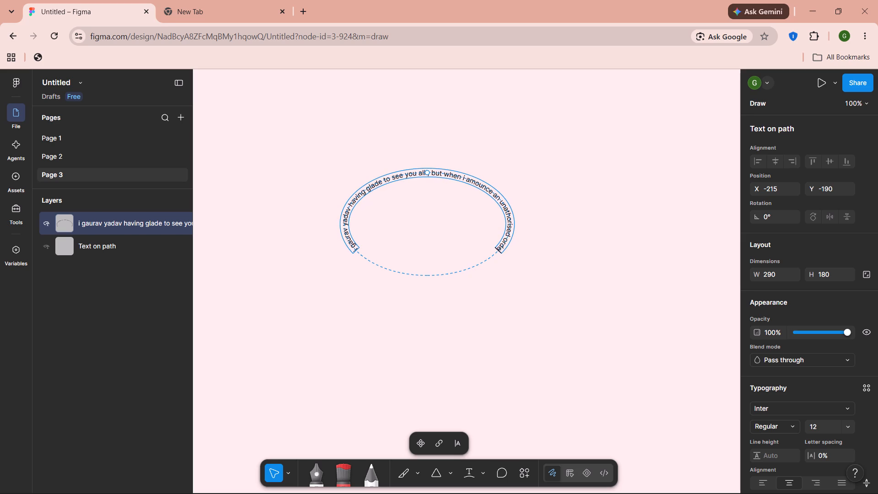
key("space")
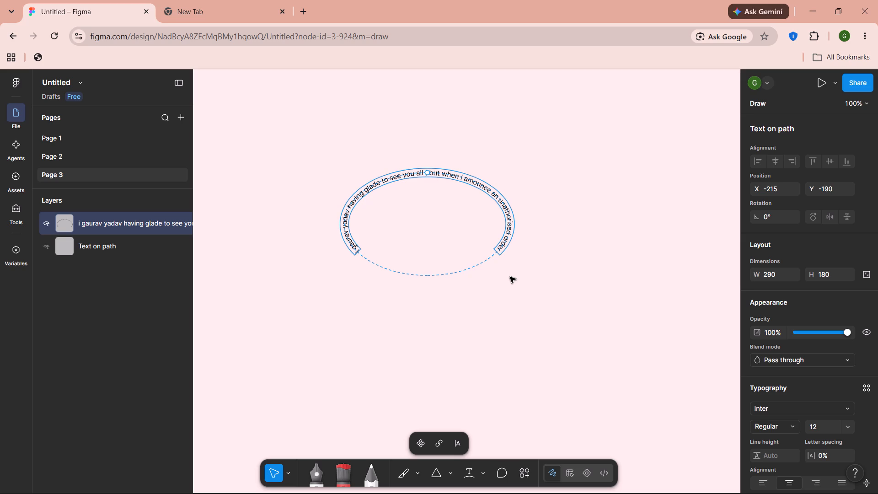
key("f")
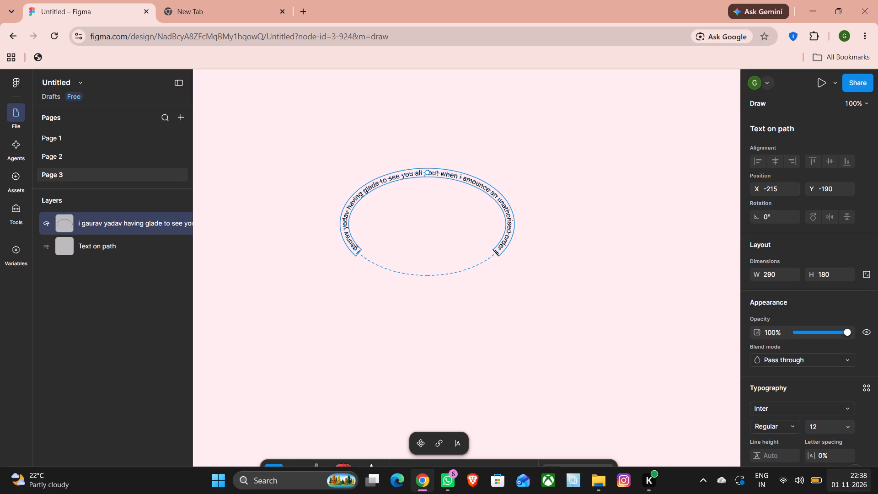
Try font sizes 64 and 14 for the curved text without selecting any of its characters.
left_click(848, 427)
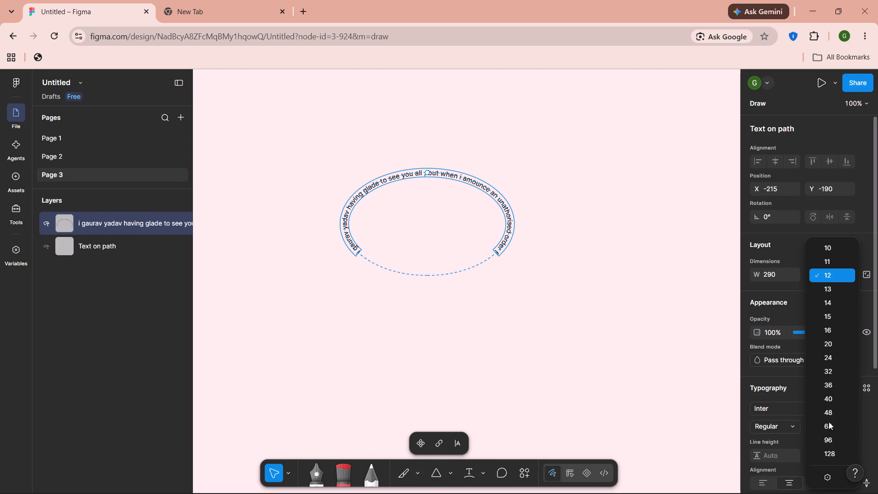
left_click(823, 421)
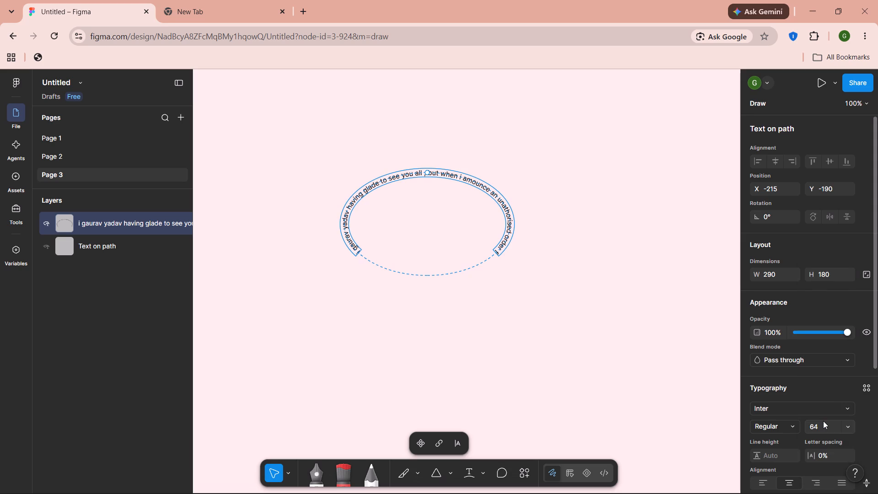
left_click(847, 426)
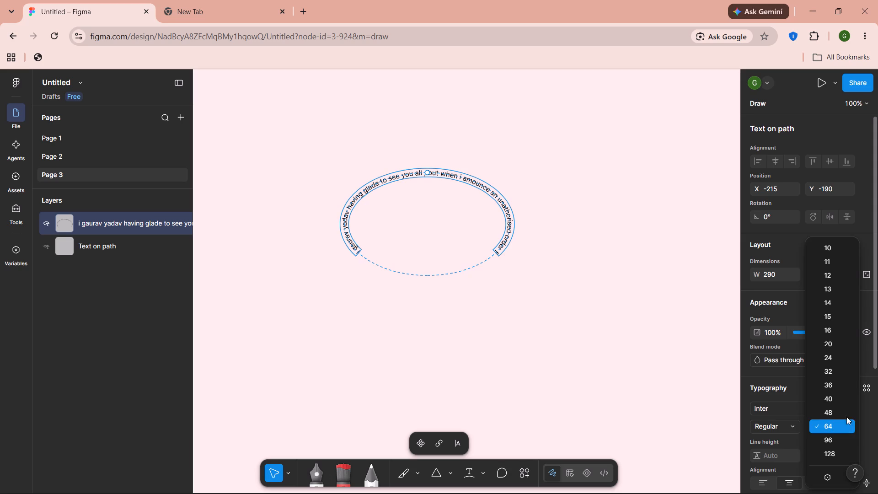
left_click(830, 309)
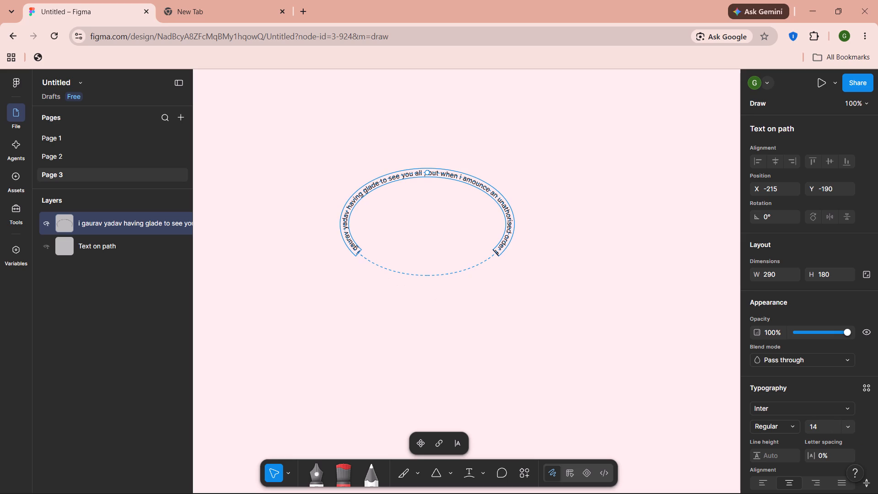
Select the sentence along the elliptical path and set its font size to 20.
left_click_drag(356, 253, 502, 274)
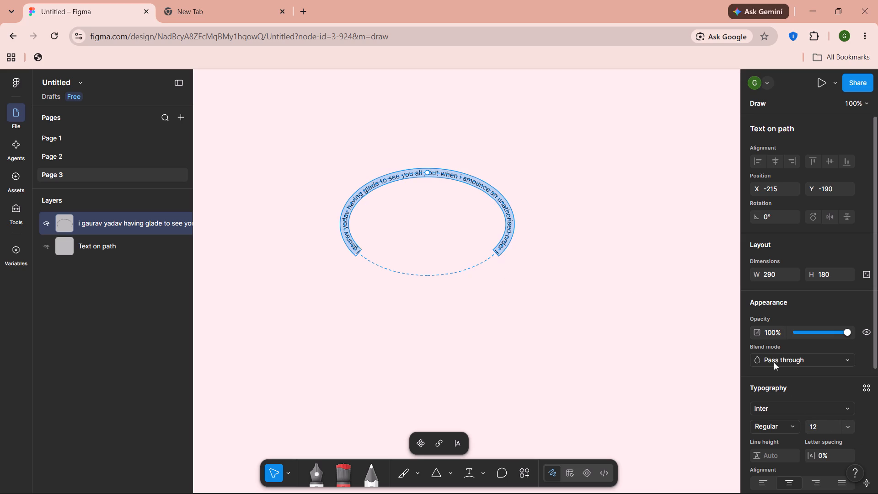
left_click(817, 422)
left_click(843, 427)
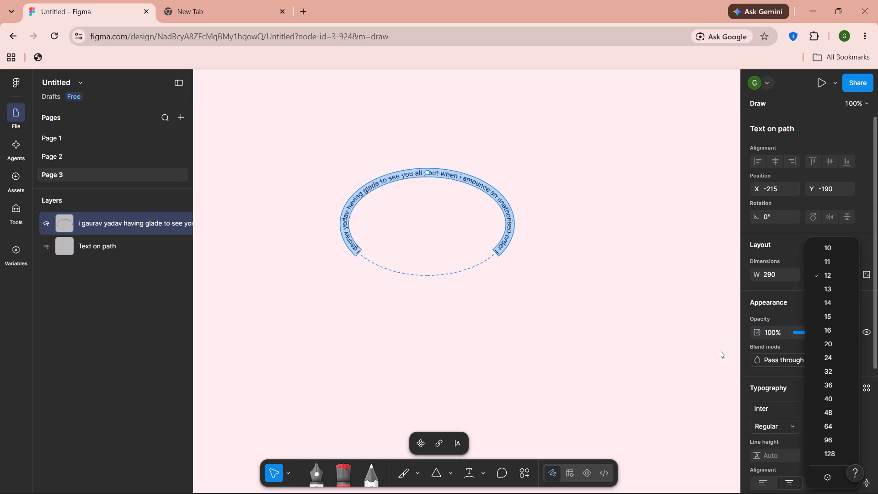
left_click(844, 343)
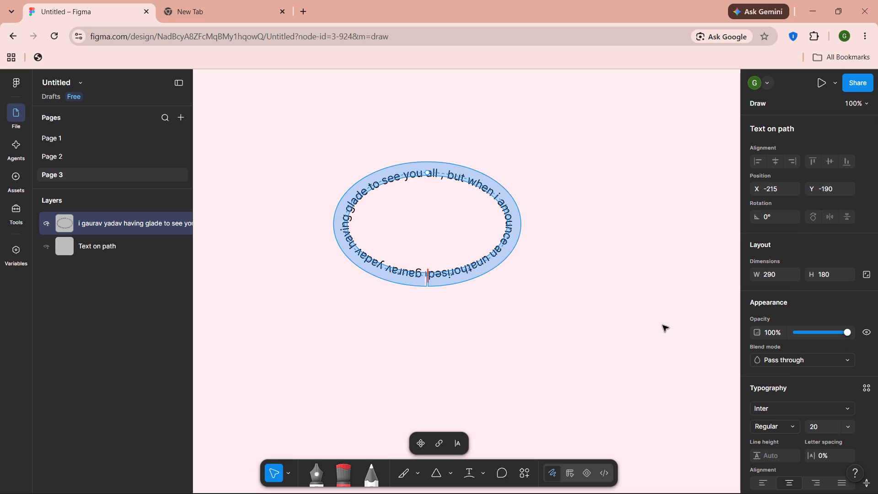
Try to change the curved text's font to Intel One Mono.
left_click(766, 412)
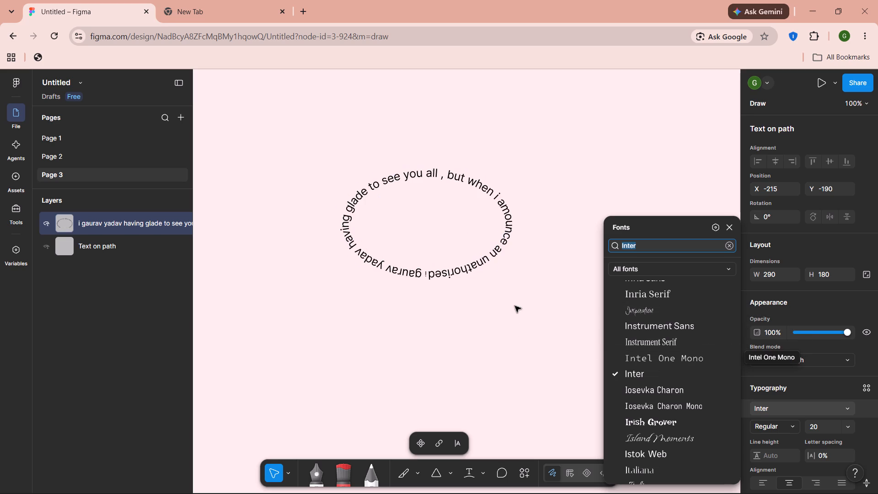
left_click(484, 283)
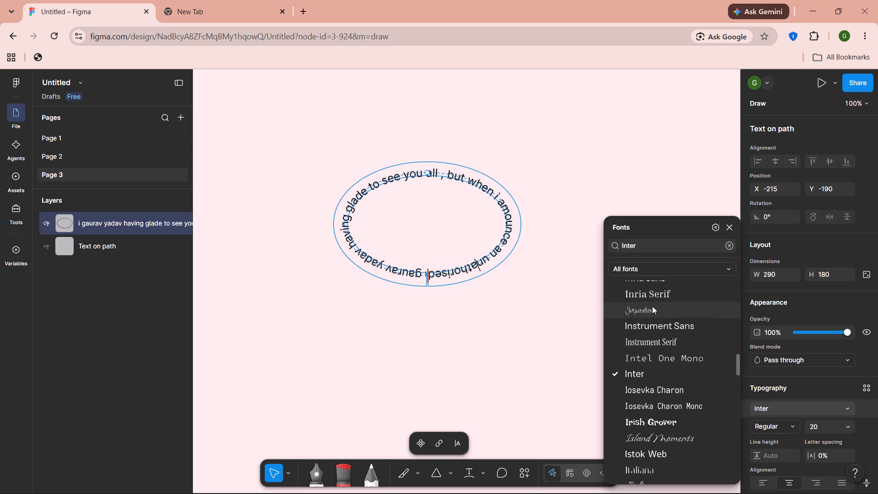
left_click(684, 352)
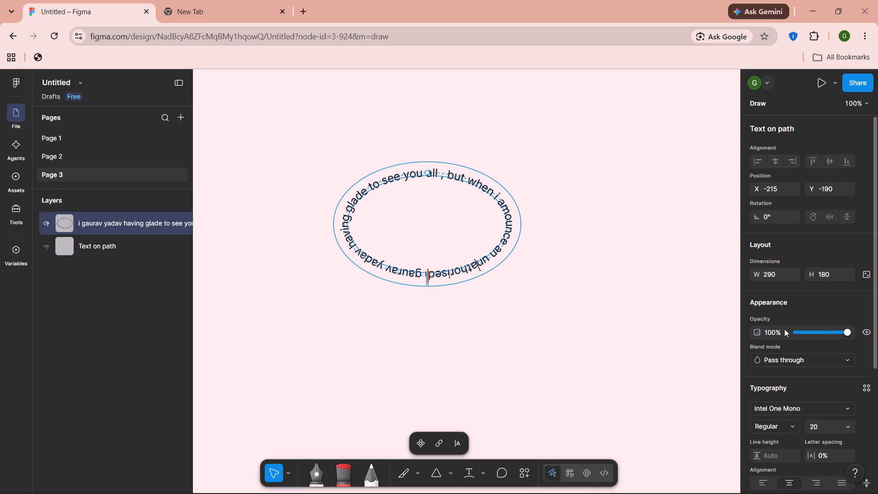
Browse the available fonts and font sizes for the curved text.
left_click(784, 404)
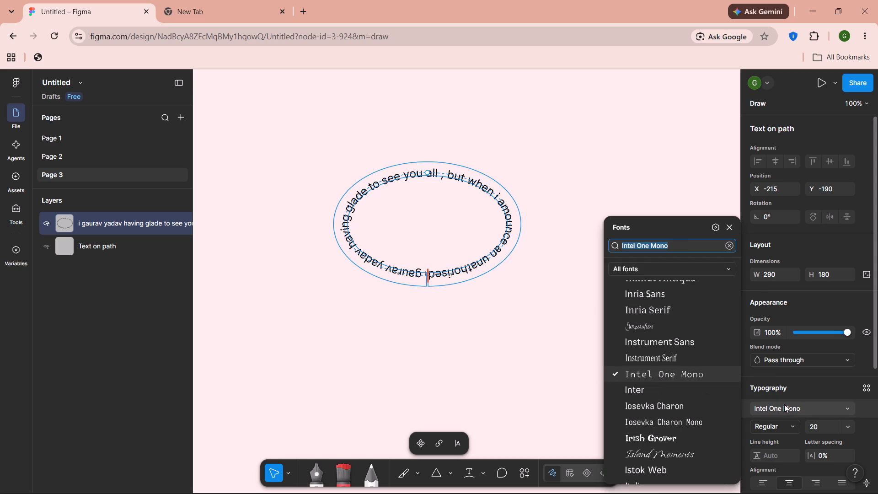
scroll(707, 319, "up", 2)
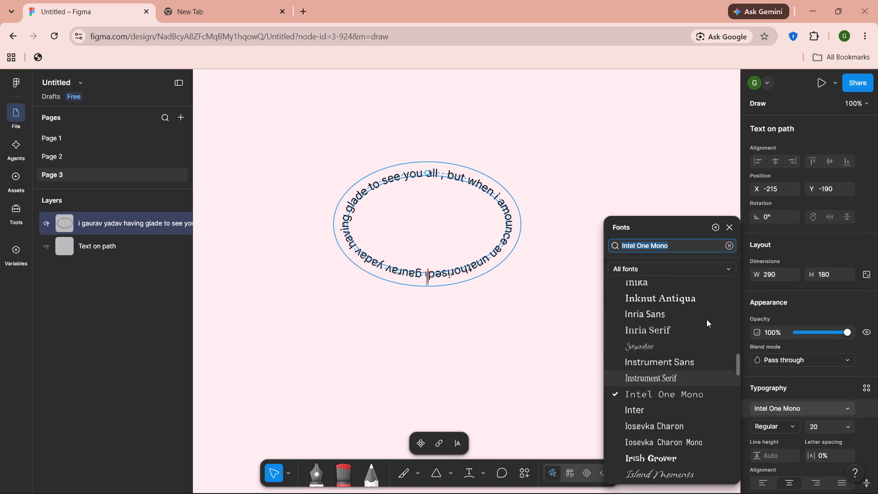
scroll(707, 319, "up", 5)
scroll(668, 290, "up", 4)
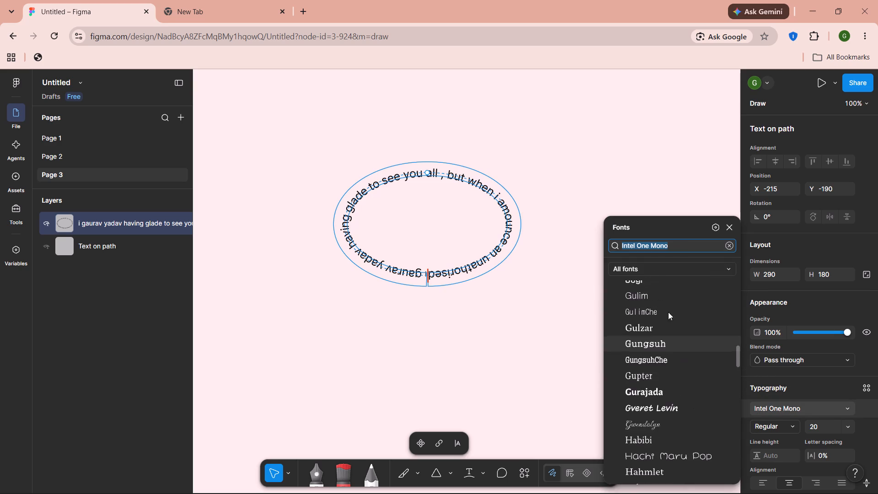
scroll(668, 350, "up", 20)
scroll(668, 350, "up", 14)
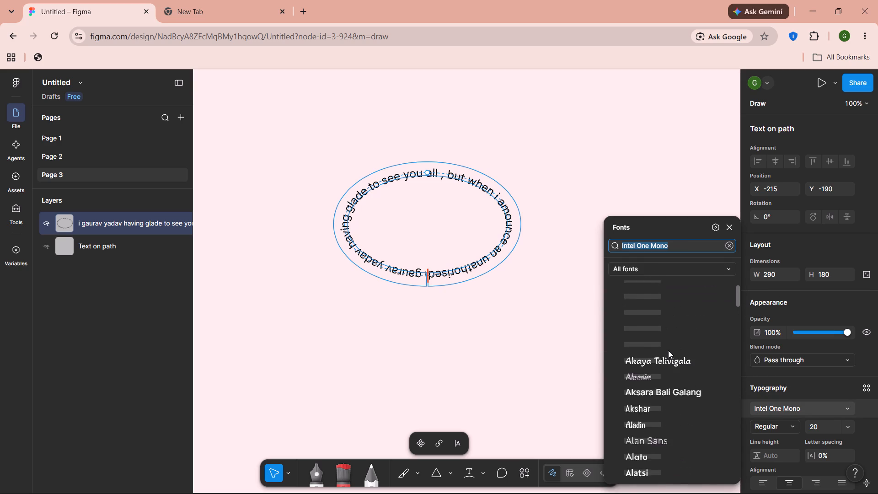
scroll(668, 350, "up", 10)
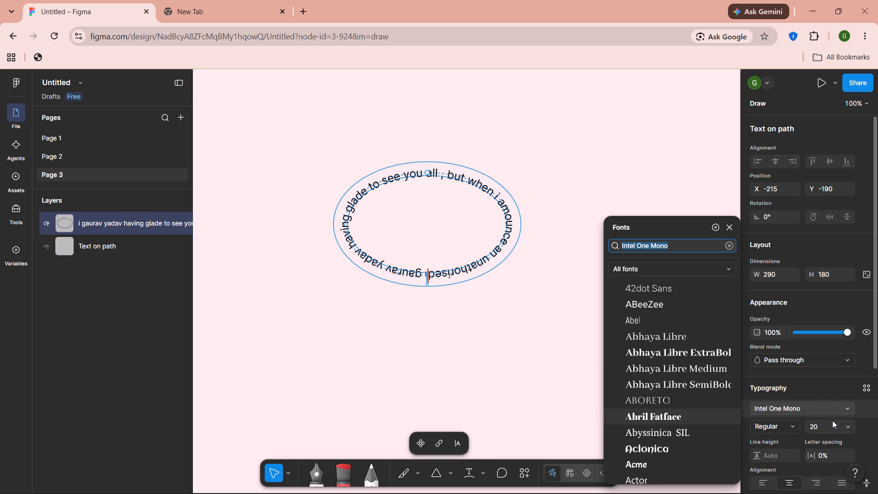
left_click(831, 421)
left_click(844, 428)
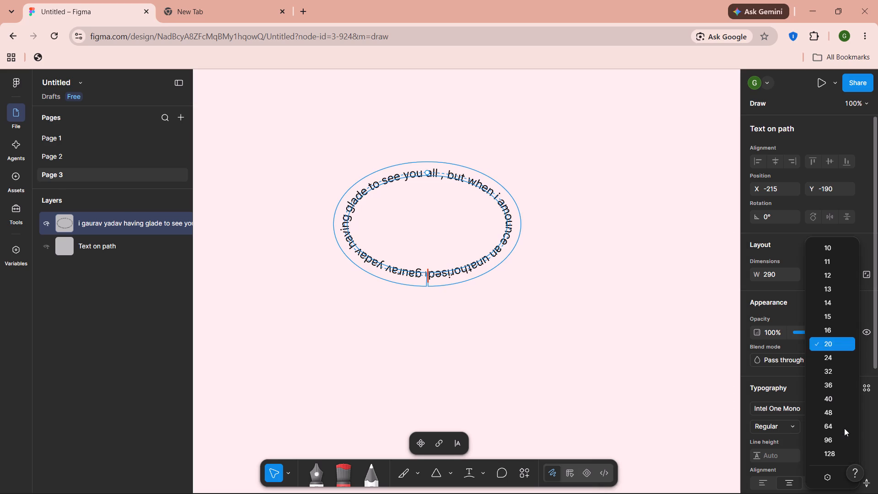
left_click(664, 344)
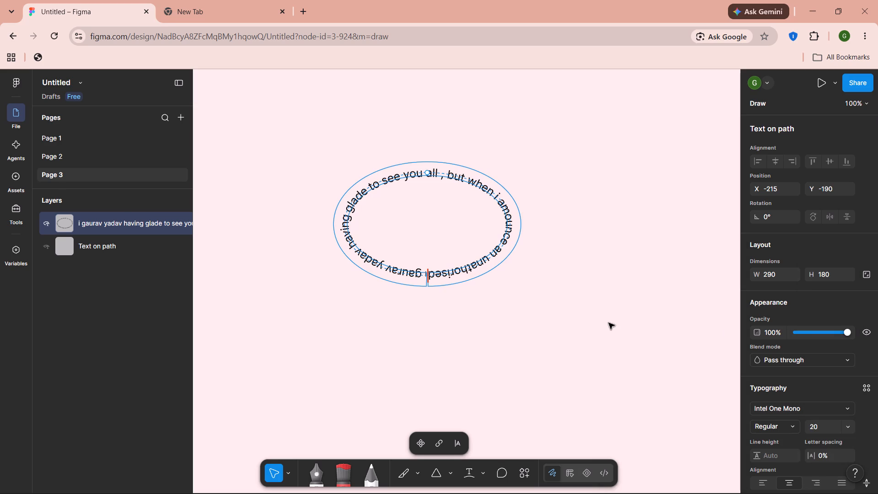
Delete the curved sentence along the elliptical path from Page 3.
left_click_drag(569, 299, 428, 270)
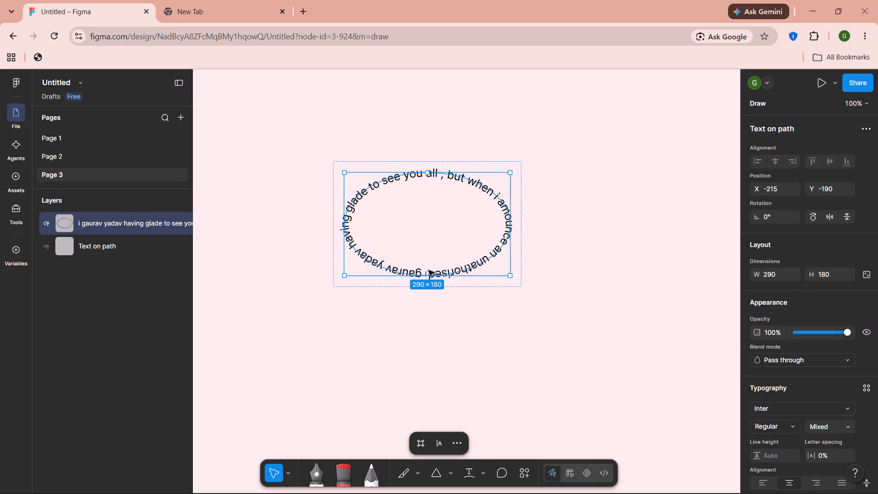
left_click_drag(428, 270, 427, 274)
left_click(427, 274)
key("BackSpace")
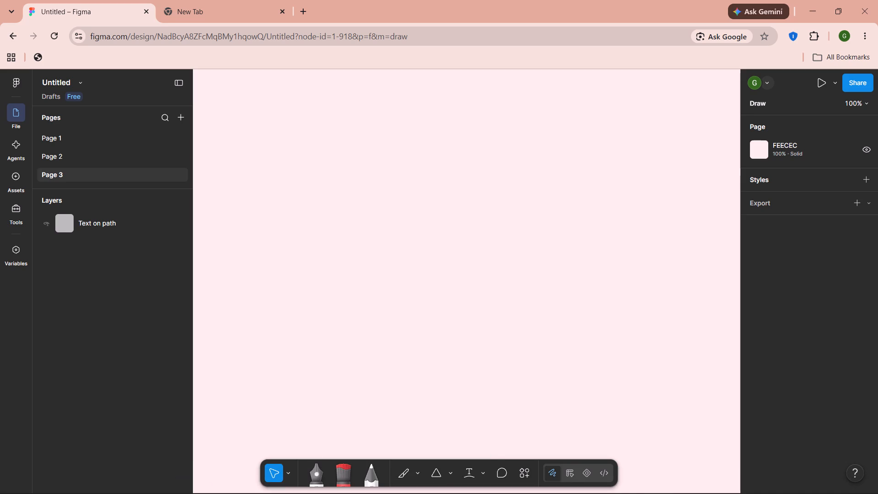
Switch to the ChatGPT Classic app.
left_click(262, 473)
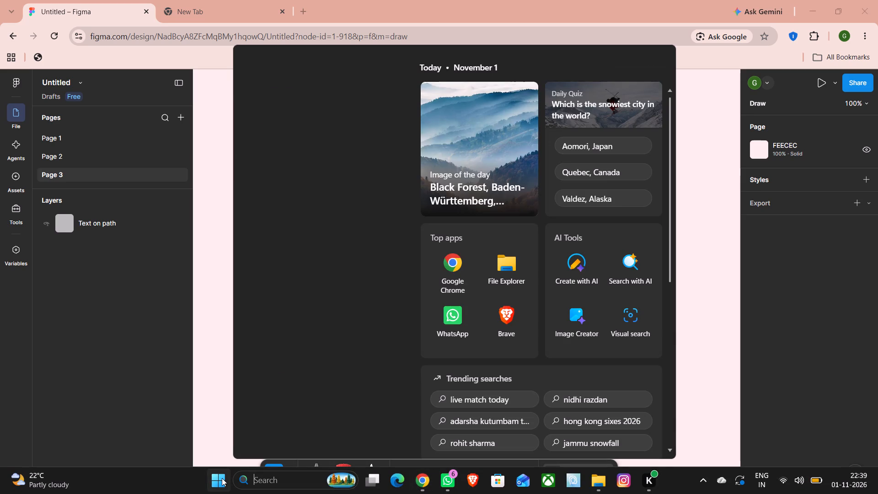
left_click(222, 478)
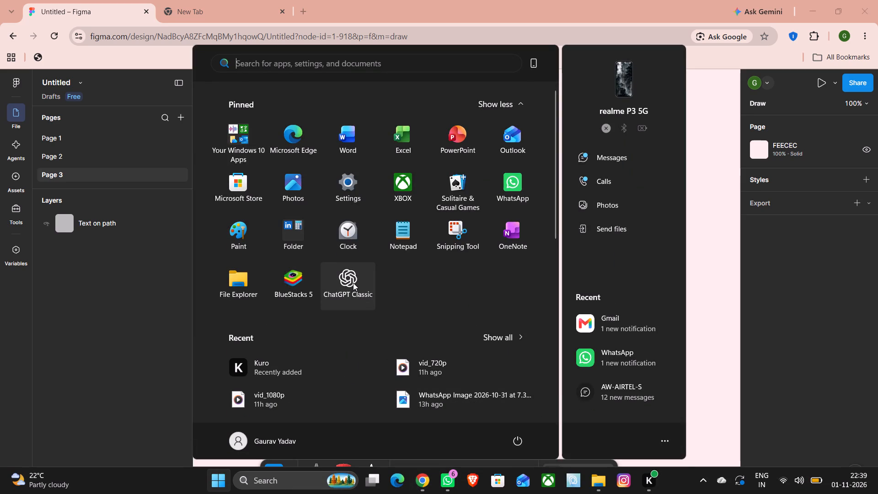
left_click(353, 283)
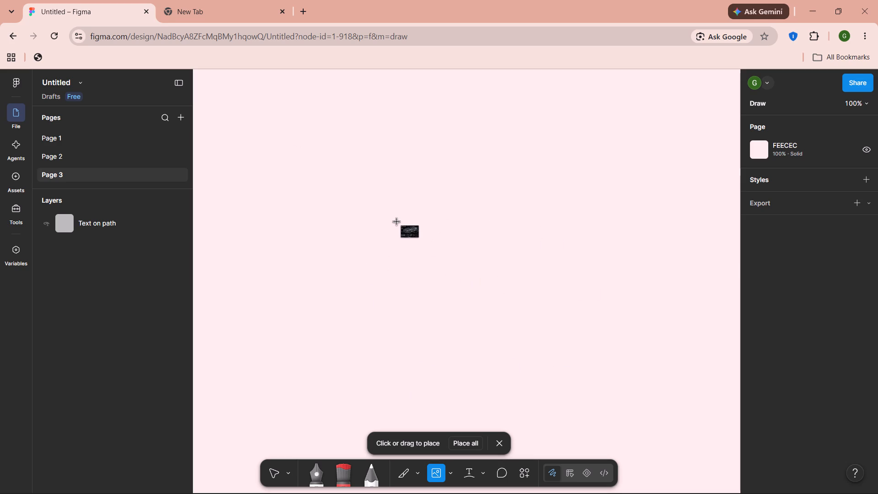
left_click(321, 177)
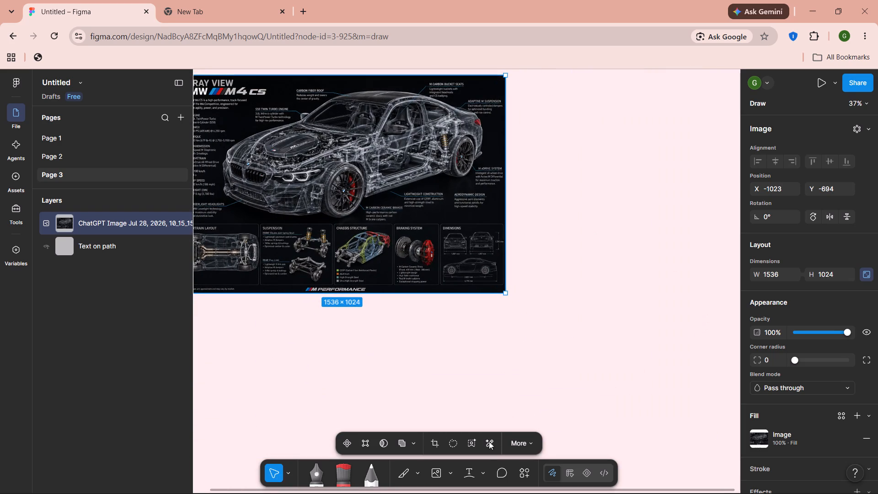
Replace the placed car image on Page 3 with "Wolf Titans vs Wave Warriors" from Downloads.
key("BackSpace")
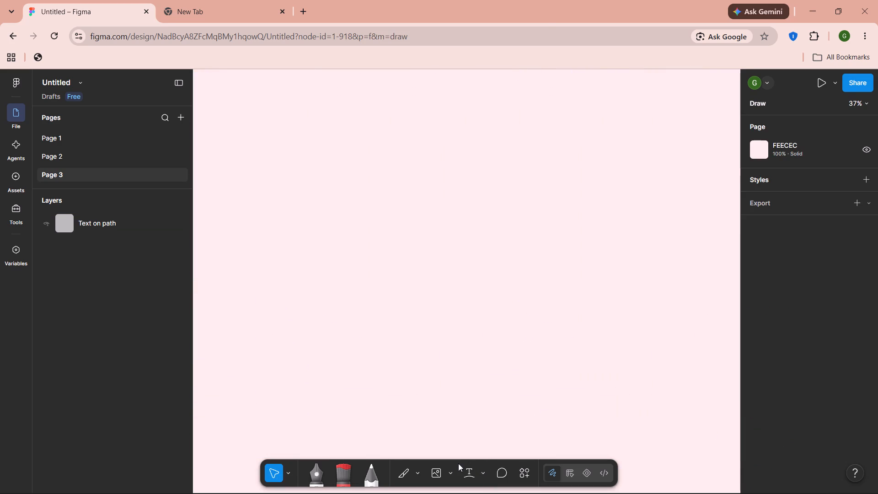
left_click(450, 474)
left_click(468, 453)
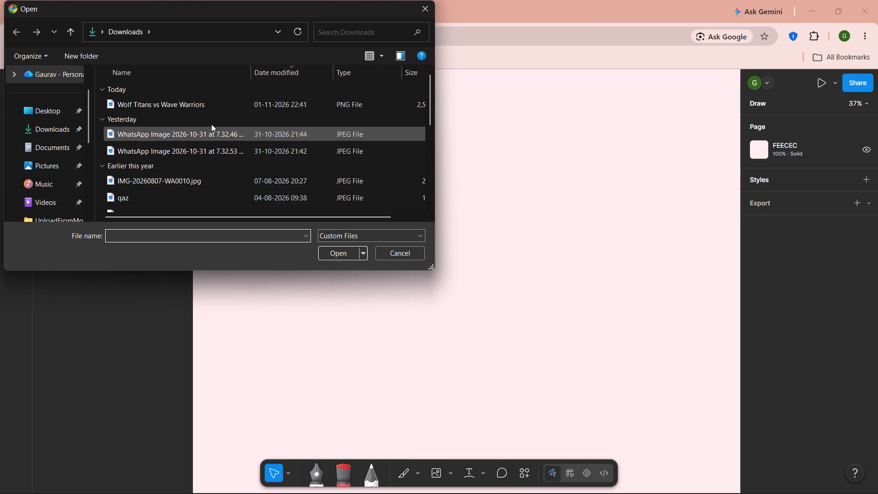
left_click(200, 102)
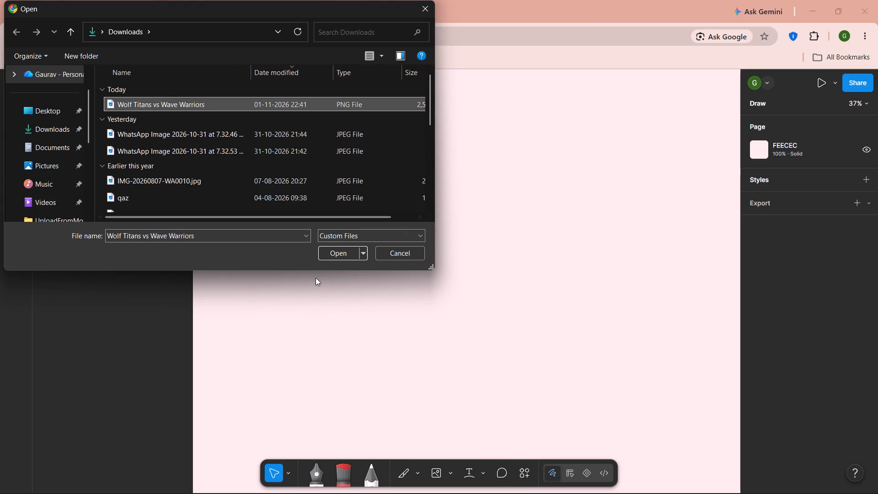
left_click(335, 259)
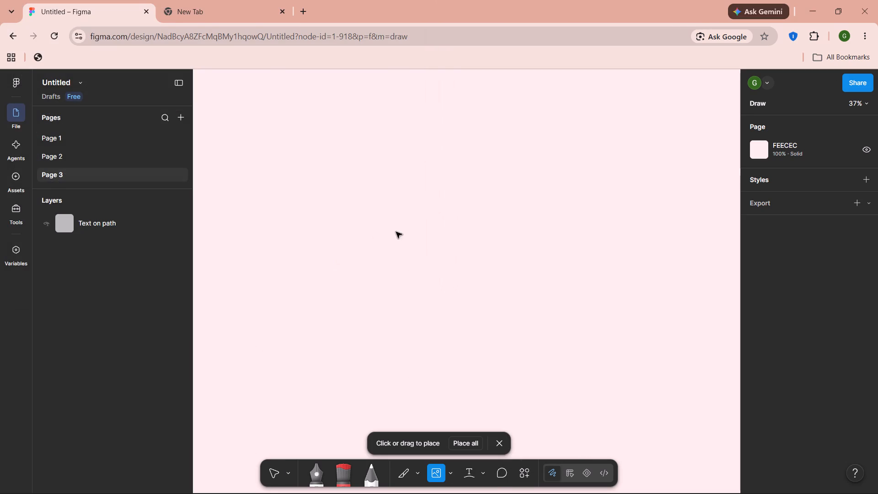
double_click(401, 192)
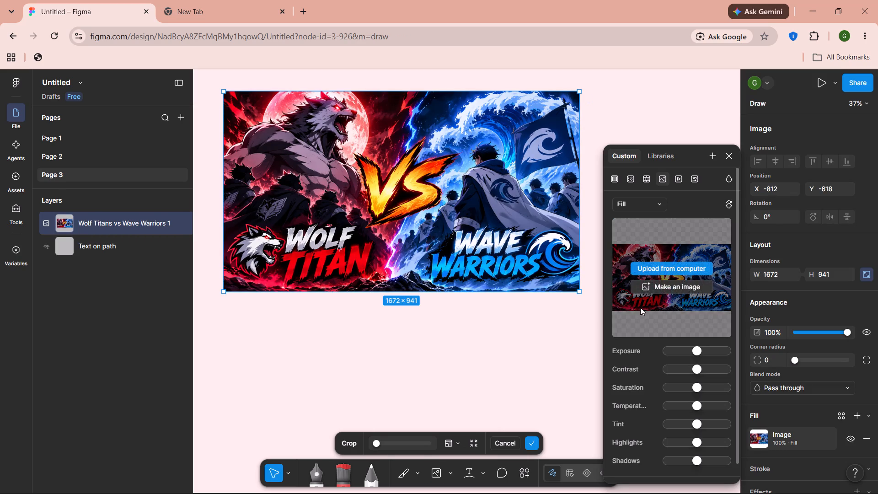
left_click(541, 393)
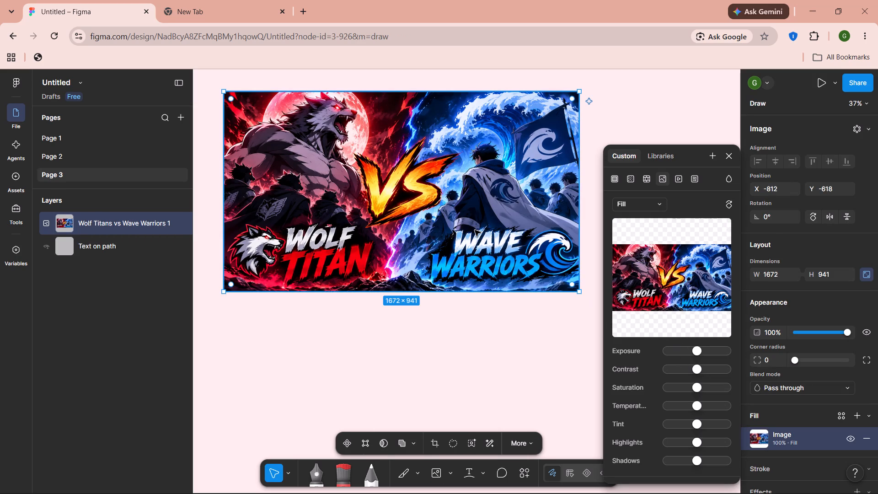
scroll(498, 275, "up", 1)
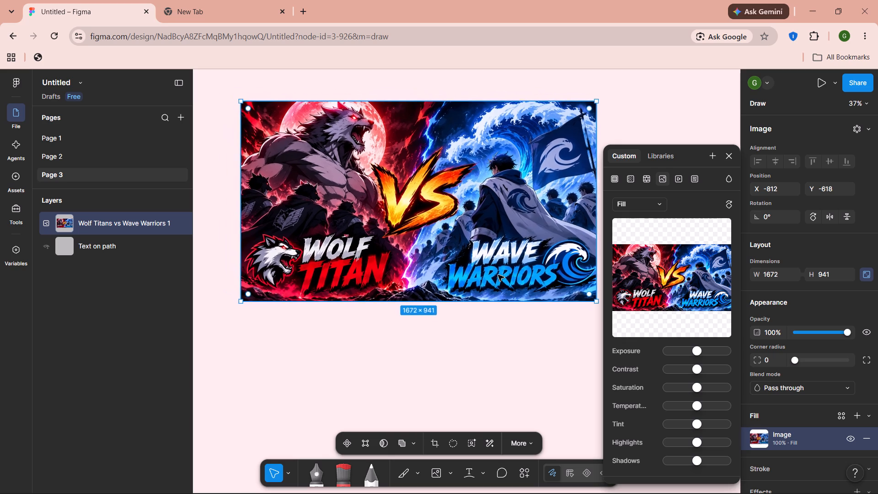
scroll(498, 275, "up", 1)
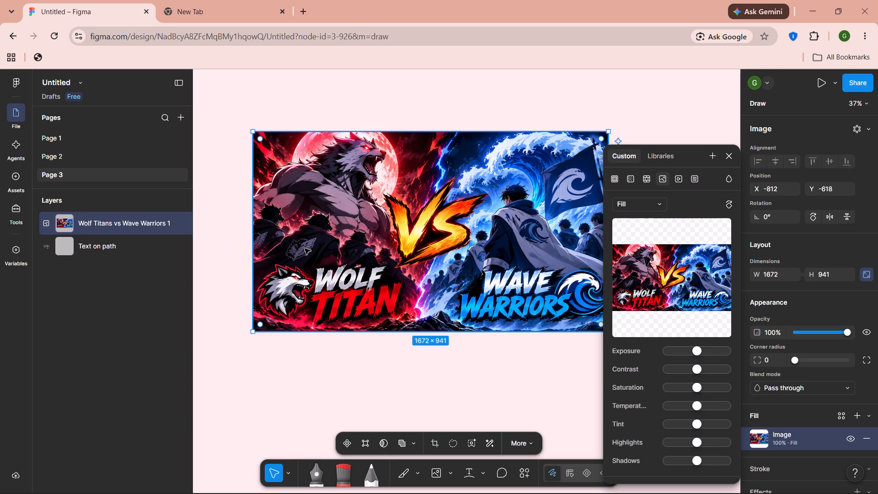
left_click(408, 377)
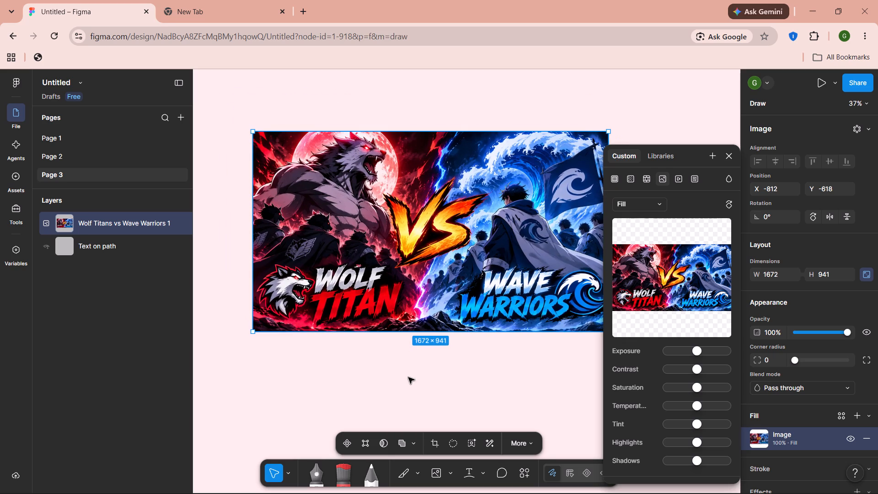
Move the Wolf Titans vs Wave Warriors image to about X -691, Y -707.
left_click_drag(380, 203, 407, 203)
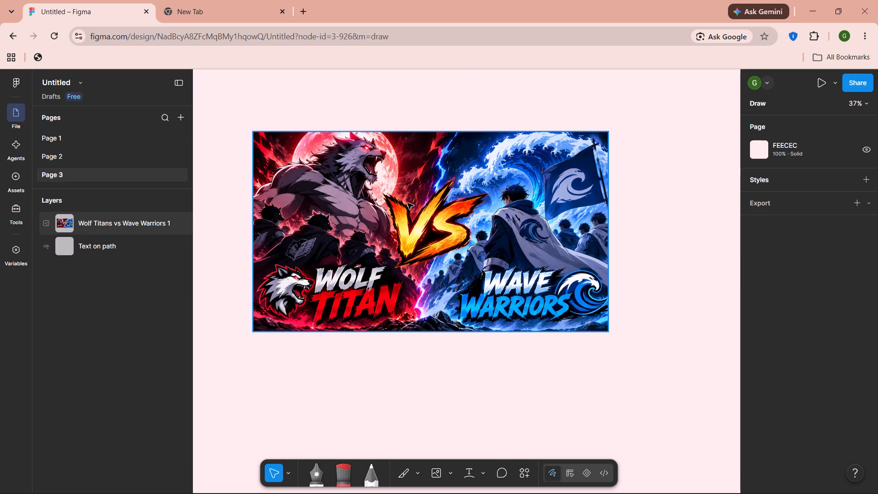
left_click_drag(407, 203, 407, 184)
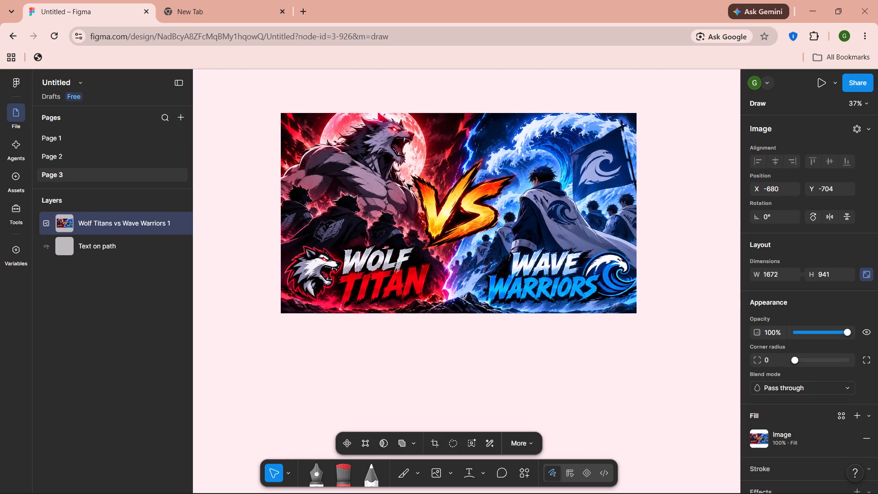
left_click_drag(407, 184, 406, 183)
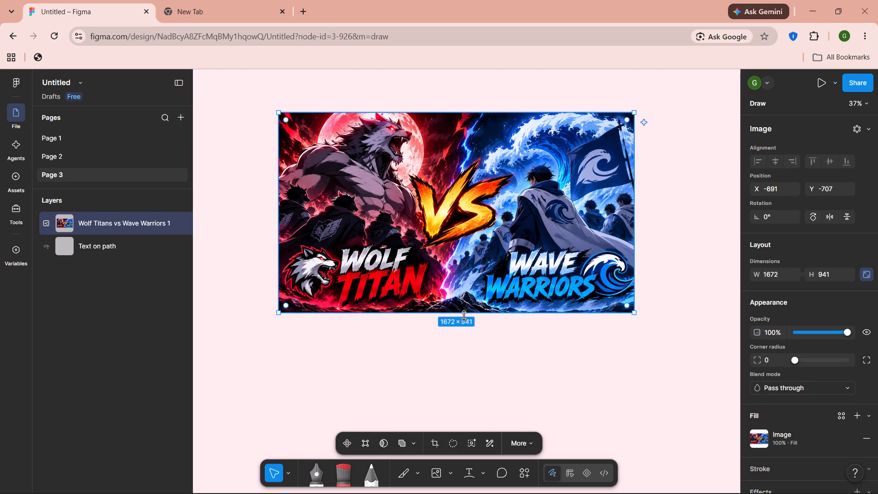
Enlarge the thumbnail image proportionally from its bottom edge to about 2332 × 1312.
scroll(471, 316, "down", 2)
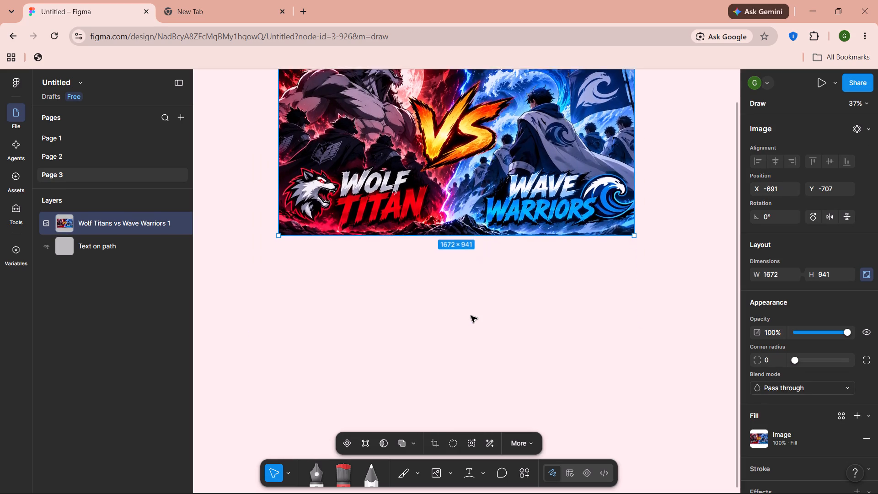
scroll(471, 316, "down", 1)
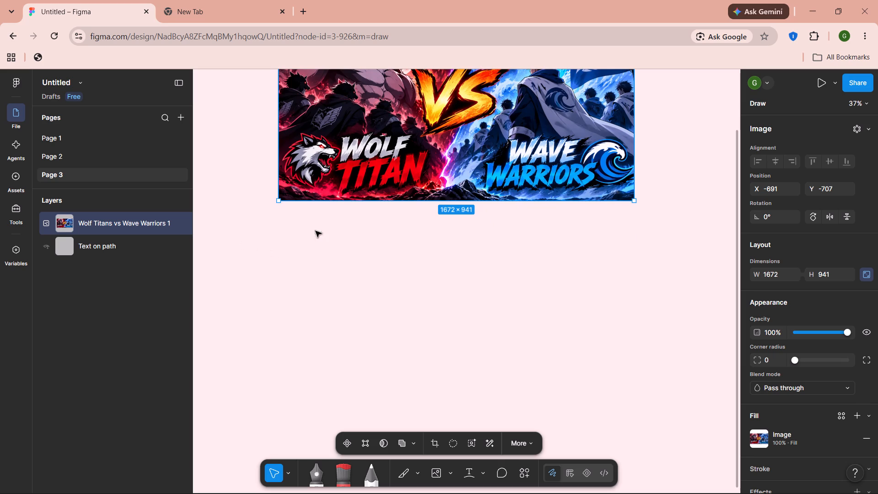
left_click_drag(452, 201, 451, 242)
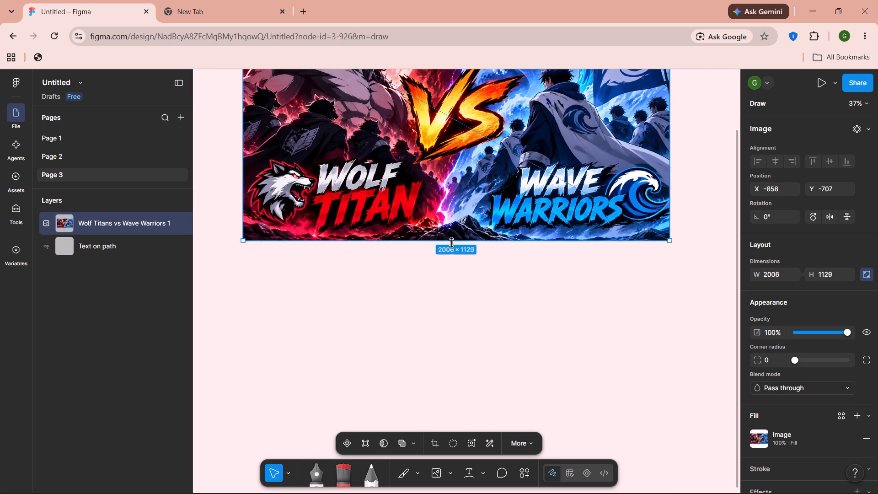
left_click_drag(451, 242, 447, 279)
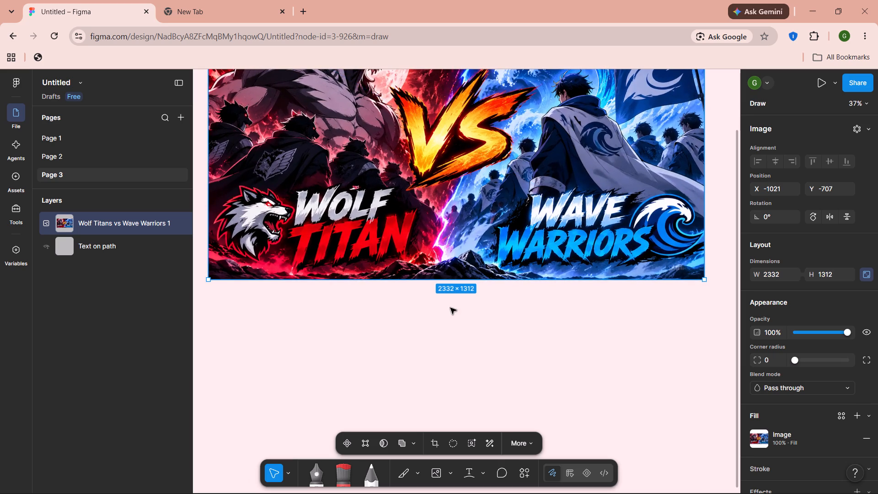
Draw an elliptical text-on-path about 337 × 285 above the VS, near the upper middle of the thumbnail.
scroll(450, 308, "up", 2)
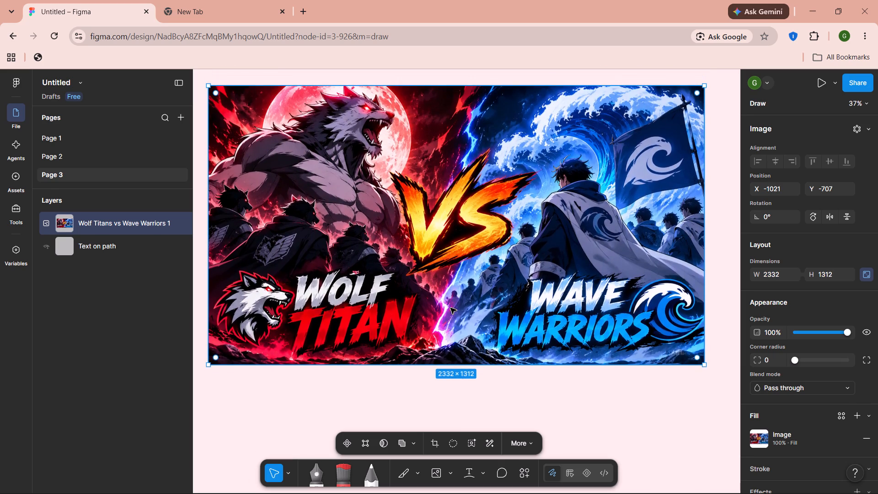
scroll(450, 308, "up", 1)
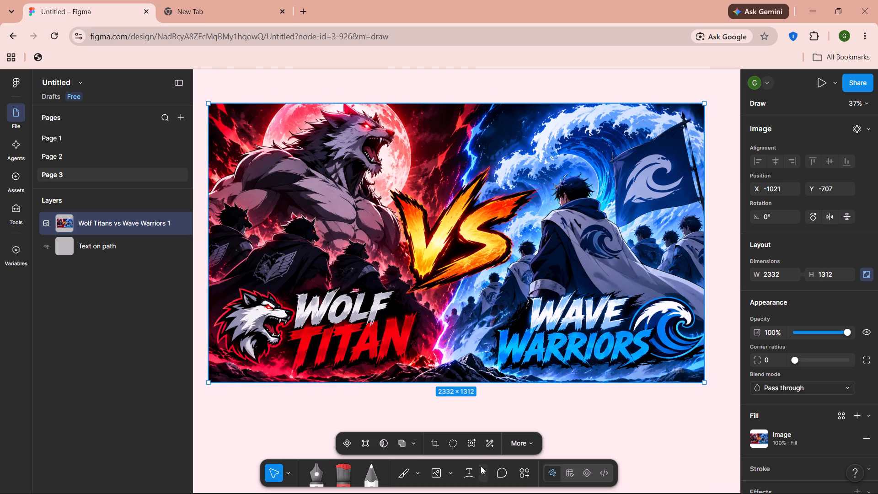
left_click(481, 471)
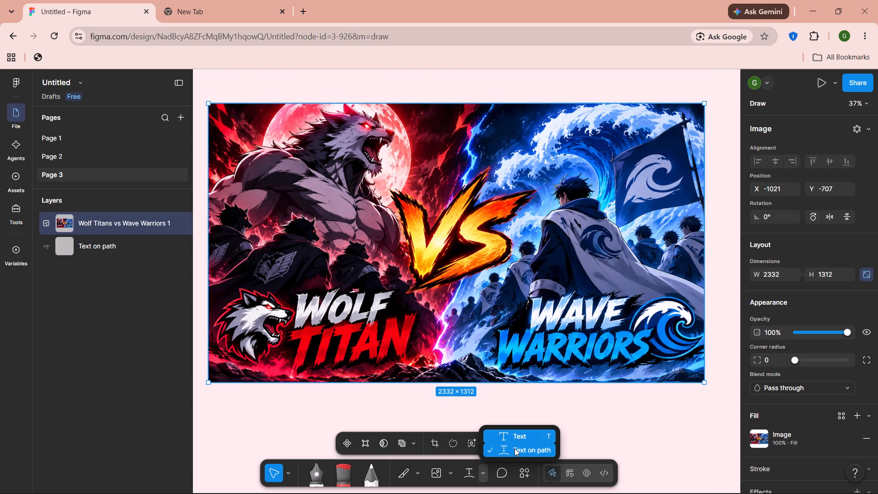
left_click(514, 448)
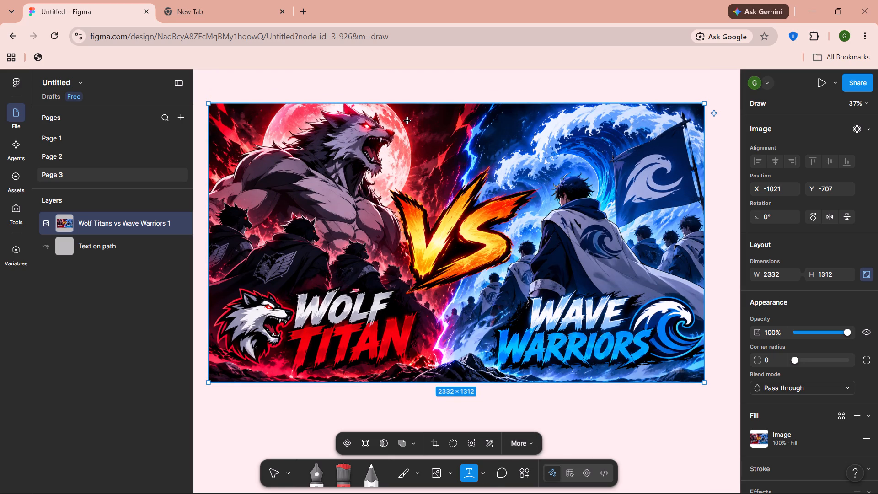
left_click_drag(407, 121, 468, 174)
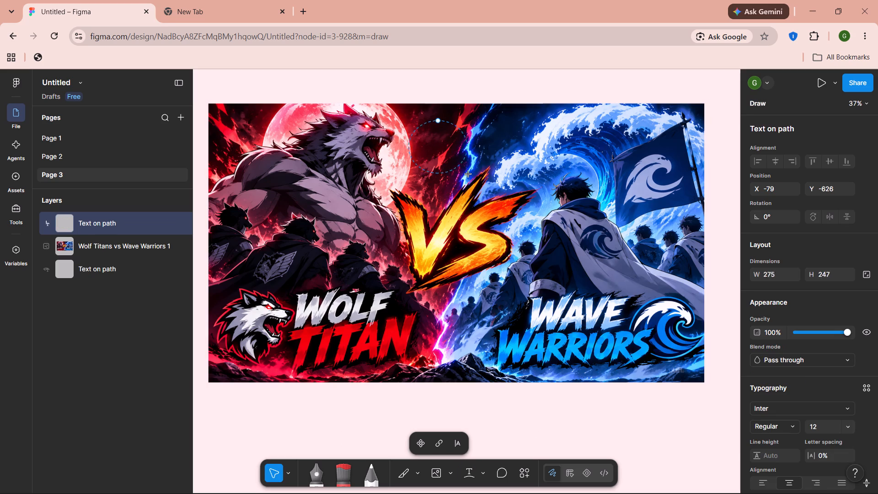
left_click_drag(468, 174, 480, 181)
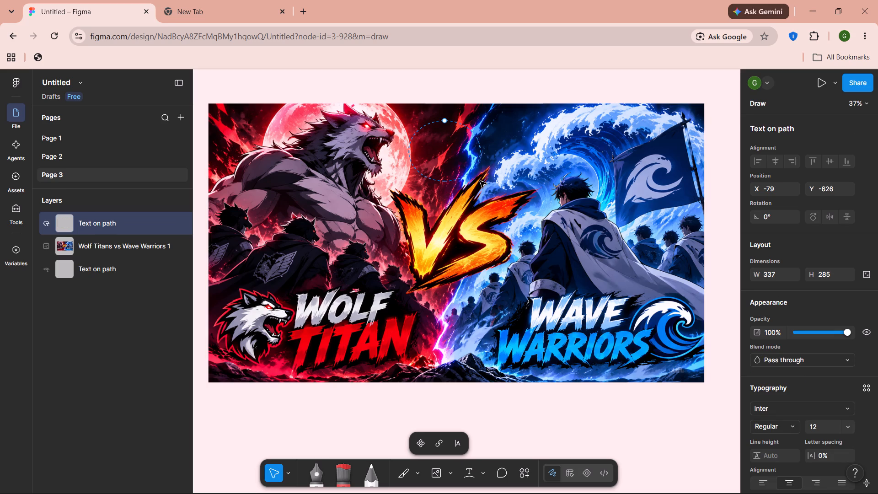
Enter "this november be ready" as the text along the elliptical path.
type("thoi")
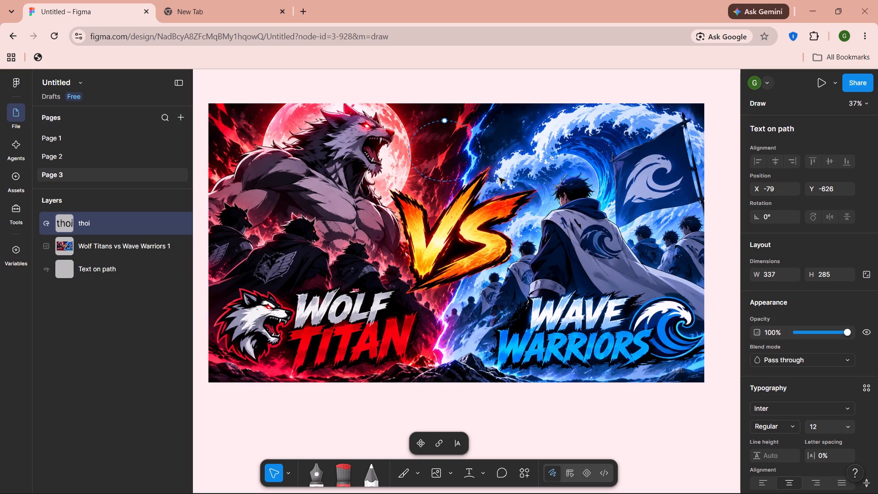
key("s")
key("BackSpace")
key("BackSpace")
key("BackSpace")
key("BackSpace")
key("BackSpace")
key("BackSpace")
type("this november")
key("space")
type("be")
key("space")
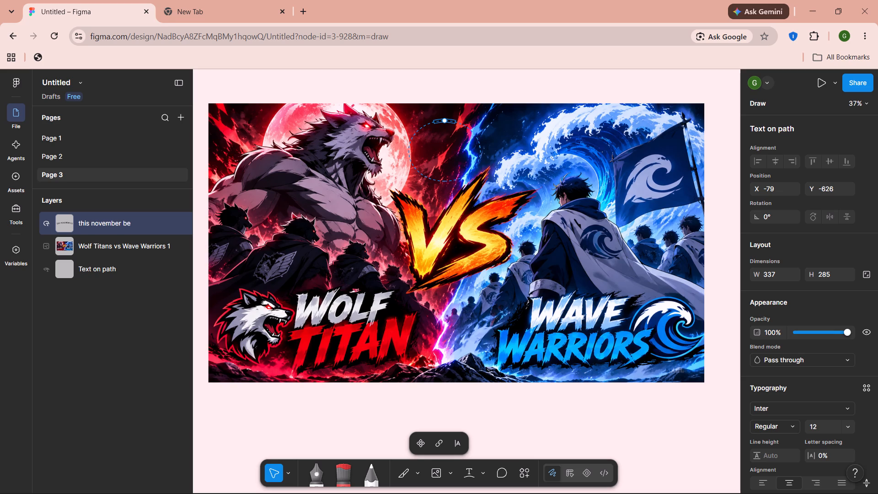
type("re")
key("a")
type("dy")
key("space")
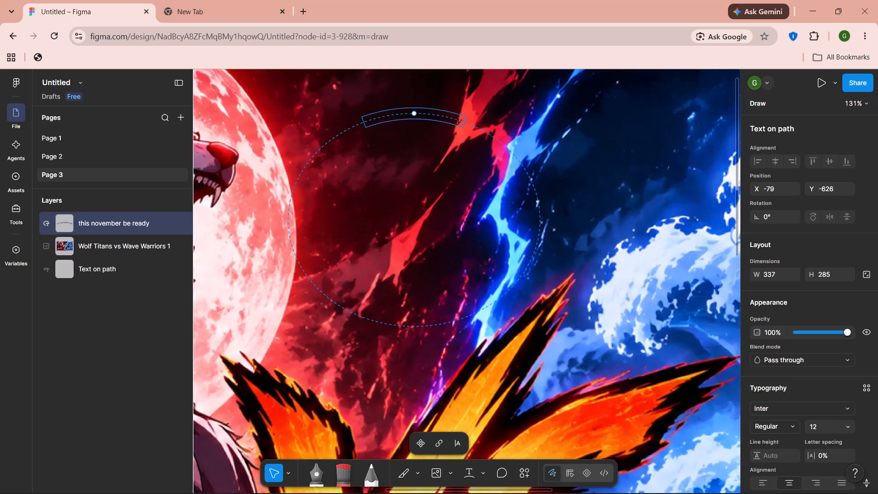
Change the curved text's fill to the solid green 19B830.
scroll(457, 124, "left", 1)
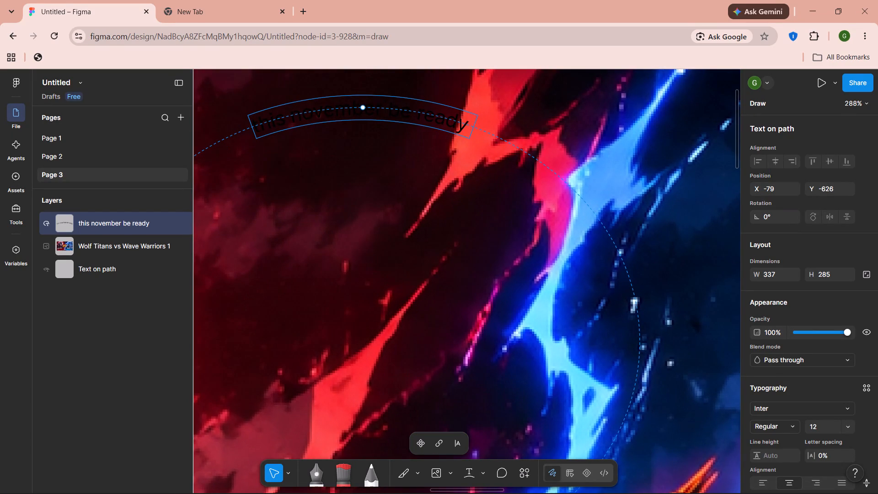
scroll(792, 375, "down", 2)
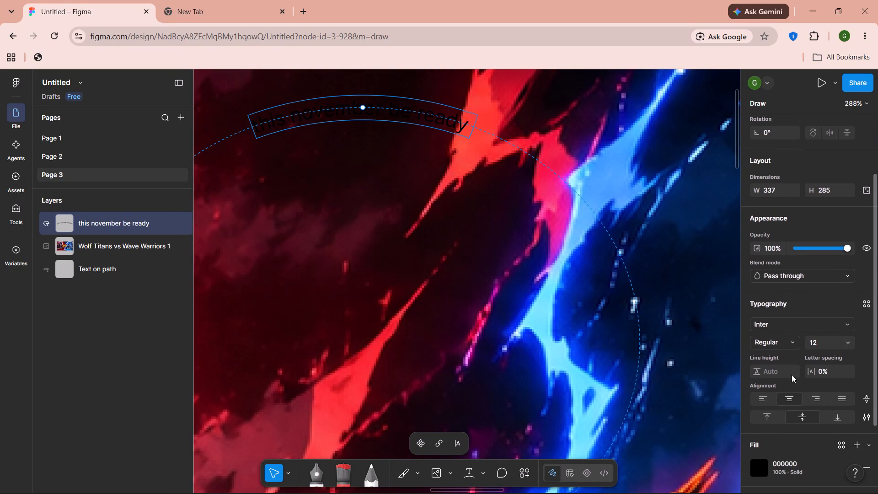
scroll(792, 375, "down", 2)
scroll(792, 375, "up", 1)
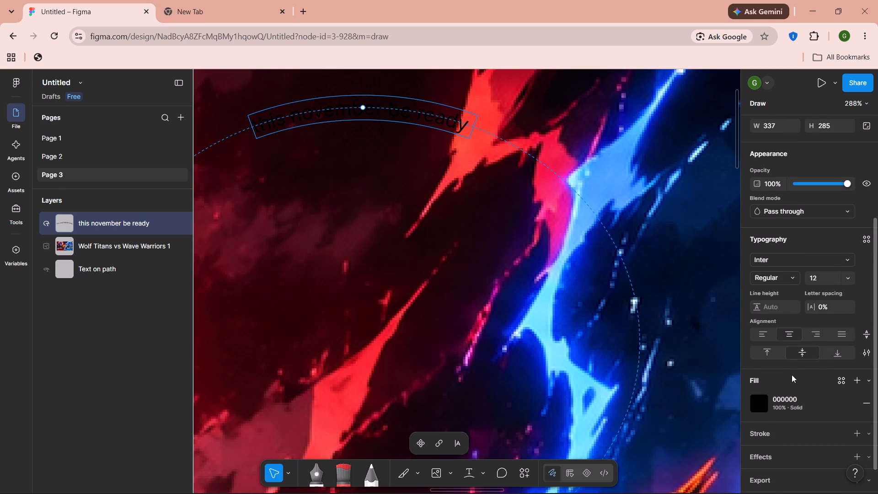
scroll(792, 375, "up", 2)
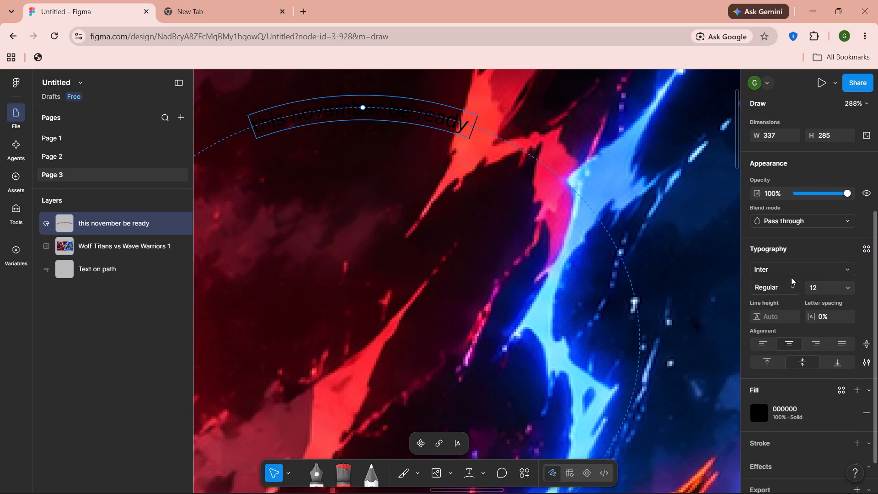
left_click(765, 414)
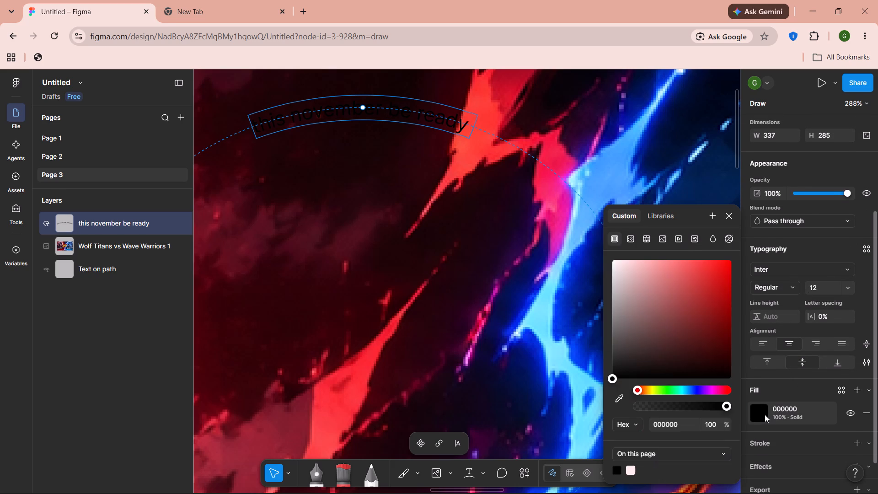
left_click(659, 391)
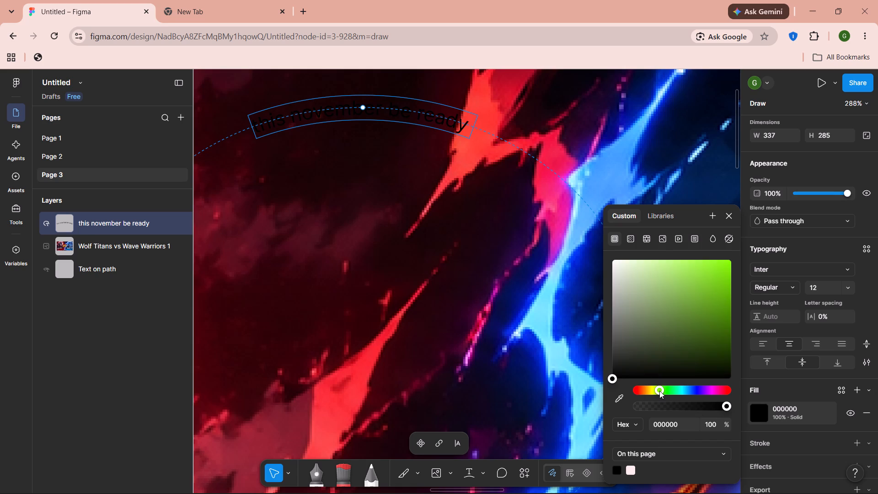
left_click(669, 390)
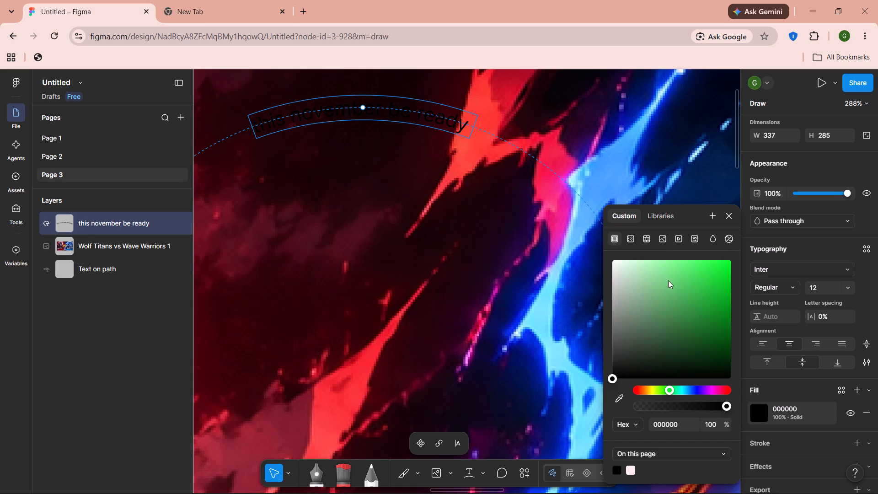
left_click(701, 293)
left_click(715, 293)
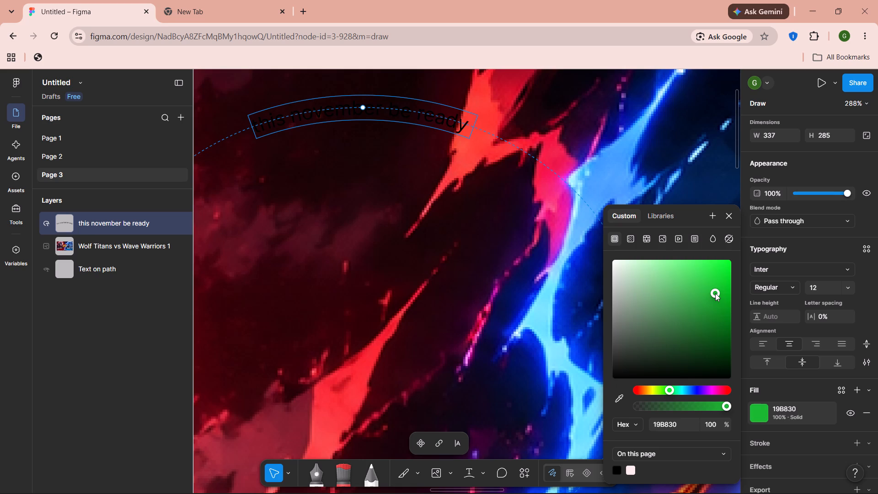
Select all the characters of the curved text and set their fill to the solid green 1EBB36.
left_click(258, 126)
left_click(252, 126)
left_click_drag(252, 126, 480, 153)
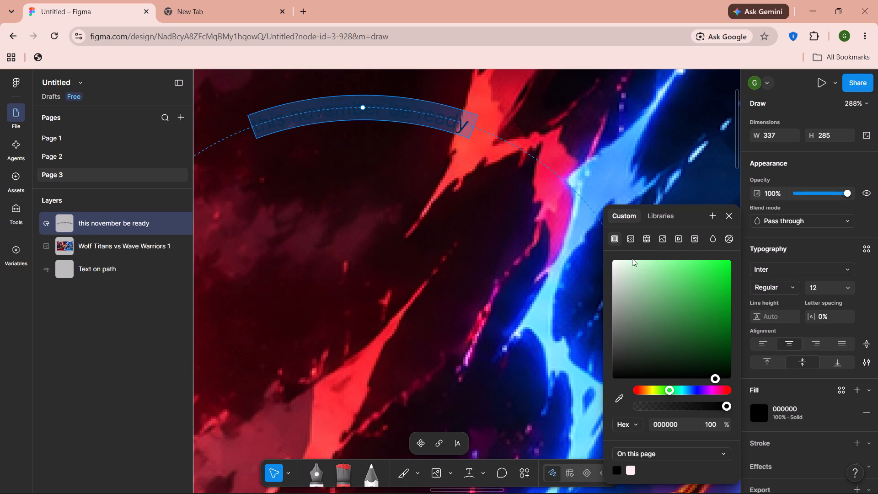
left_click(712, 292)
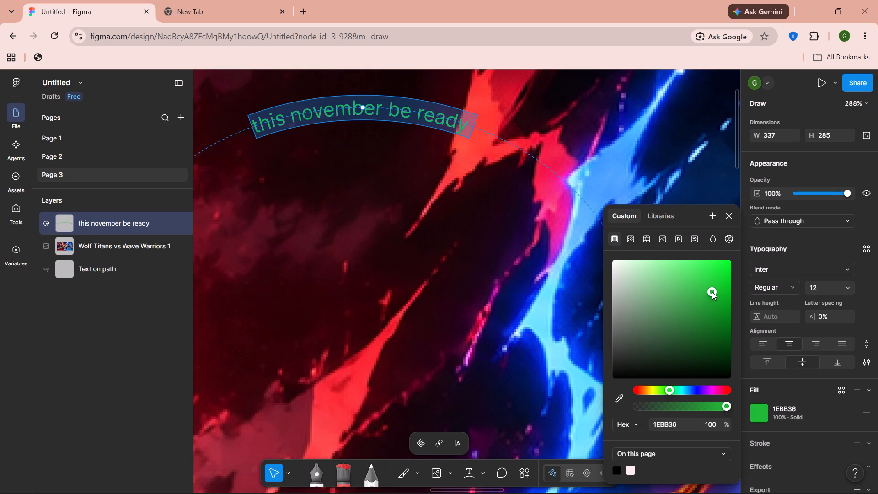
Capitalize the first letter of the curved text so it starts with "This".
left_click(260, 127)
key("BackSpace")
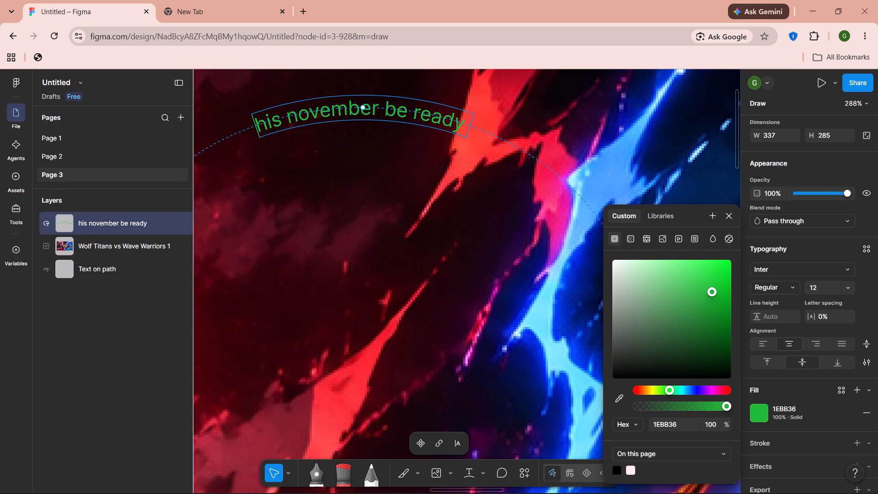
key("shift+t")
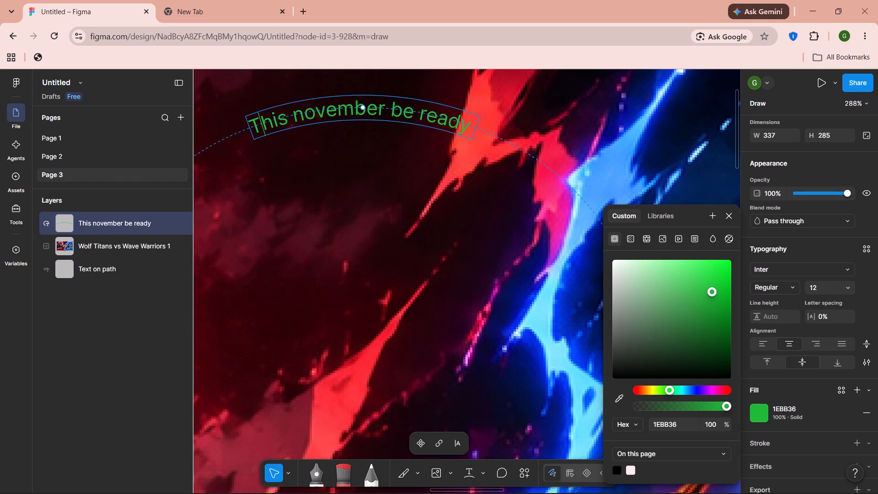
Rewrite the curved text in uppercase as "THIS NOVEMBER BE READY".
left_click(304, 118)
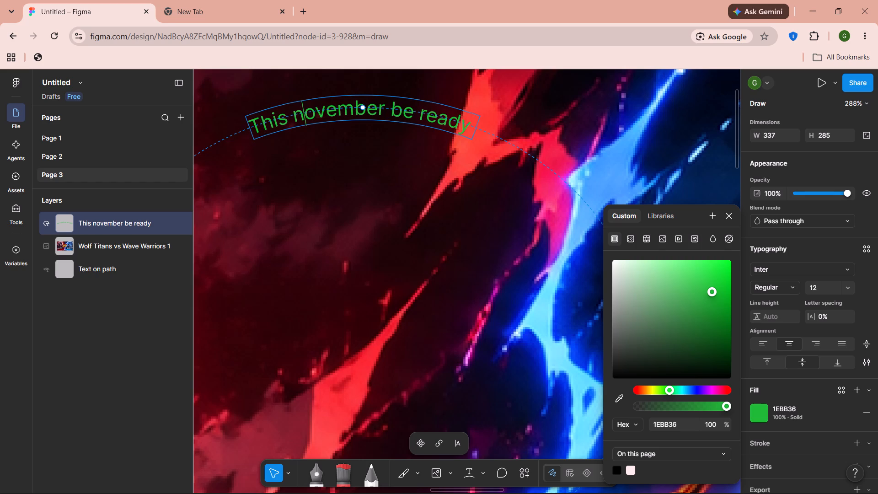
left_click(474, 128)
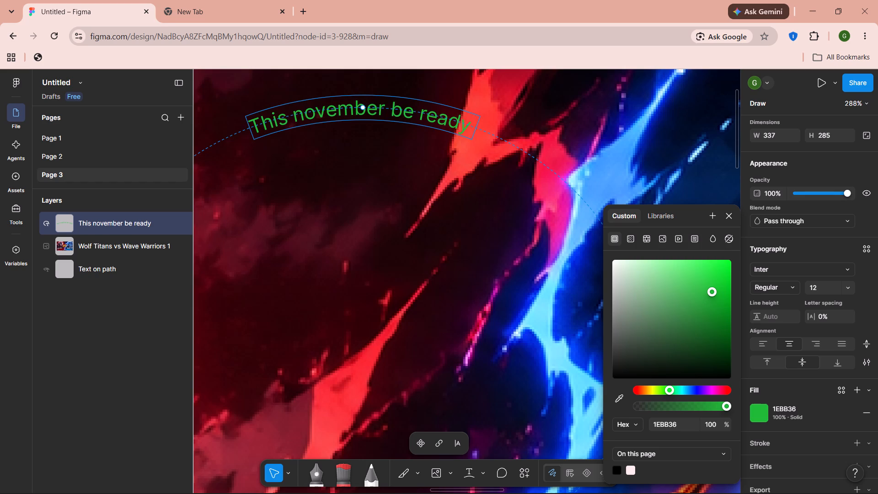
left_click(472, 121)
key("BackSpace")
key("BackSpace")
key("BackSpace")
key("BackSpace")
key("BackSpace")
key("BackSpace")
key("BackSpace")
key("BackSpace")
key("BackSpace")
key("BackSpace")
key("BackSpace")
key("BackSpace")
key("BackSpace")
key("BackSpace")
key("BackSpace")
key("BackSpace")
key("BackSpace")
key("BackSpace")
key("BackSpace")
key("BackSpace")
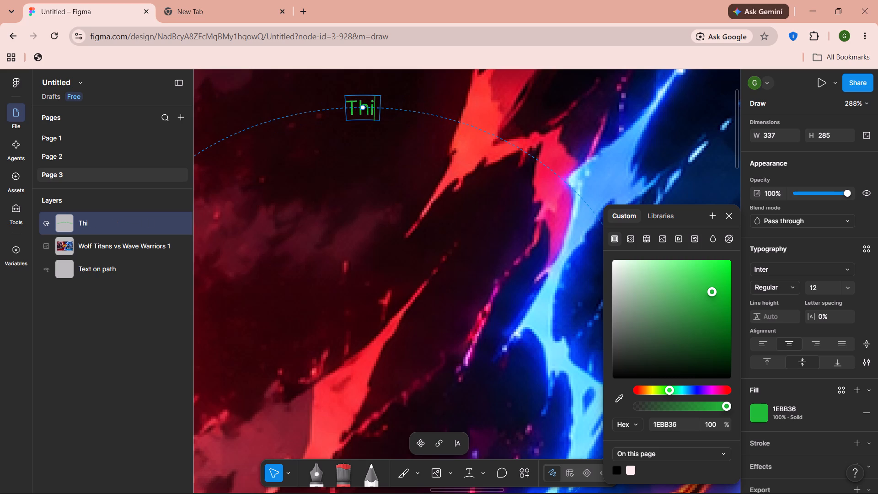
key("BackSpace")
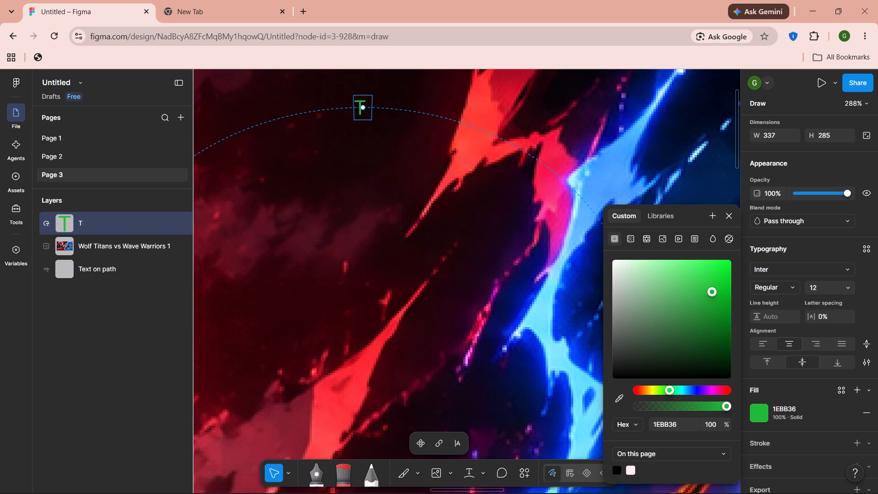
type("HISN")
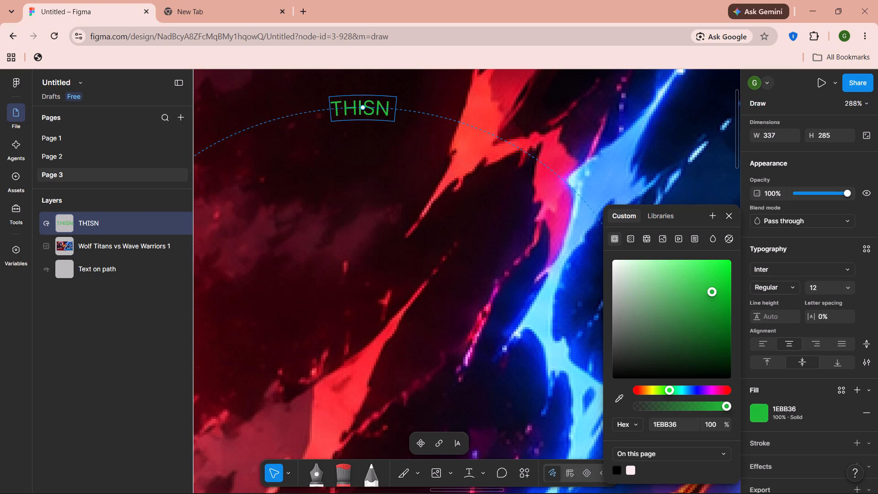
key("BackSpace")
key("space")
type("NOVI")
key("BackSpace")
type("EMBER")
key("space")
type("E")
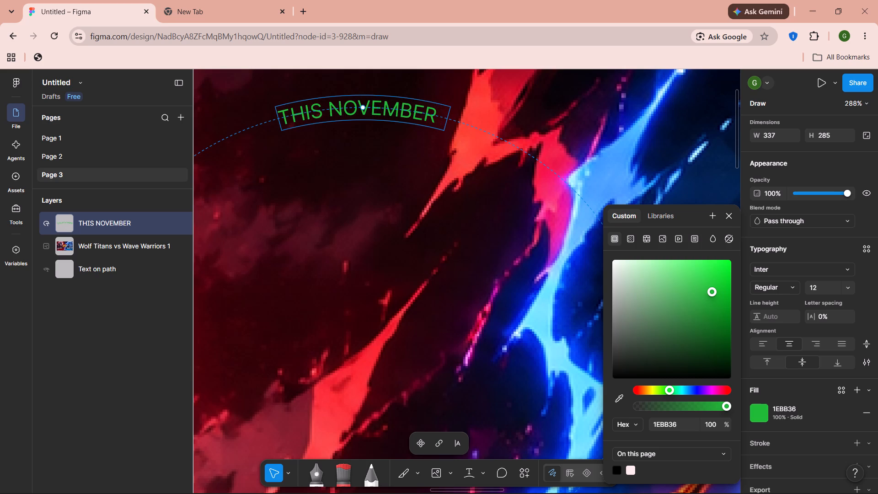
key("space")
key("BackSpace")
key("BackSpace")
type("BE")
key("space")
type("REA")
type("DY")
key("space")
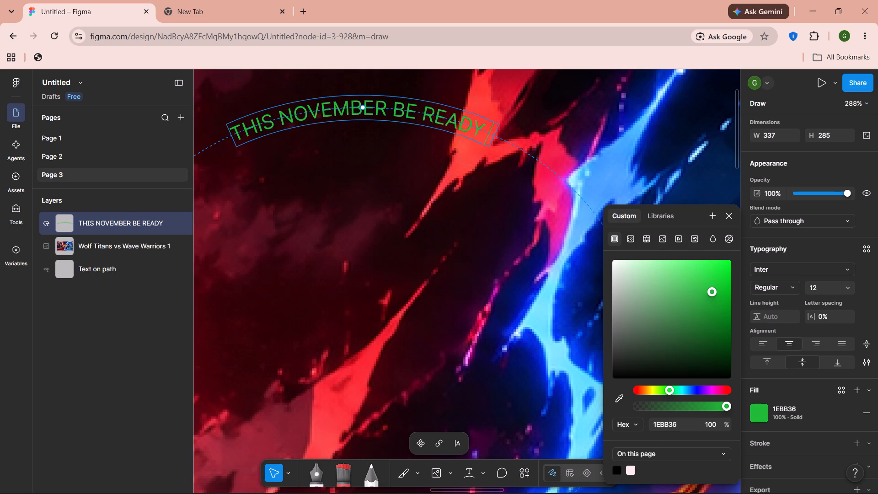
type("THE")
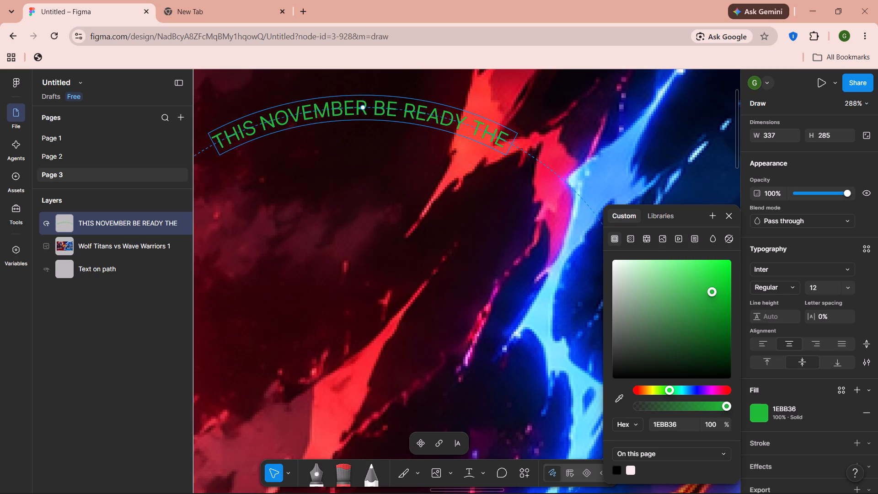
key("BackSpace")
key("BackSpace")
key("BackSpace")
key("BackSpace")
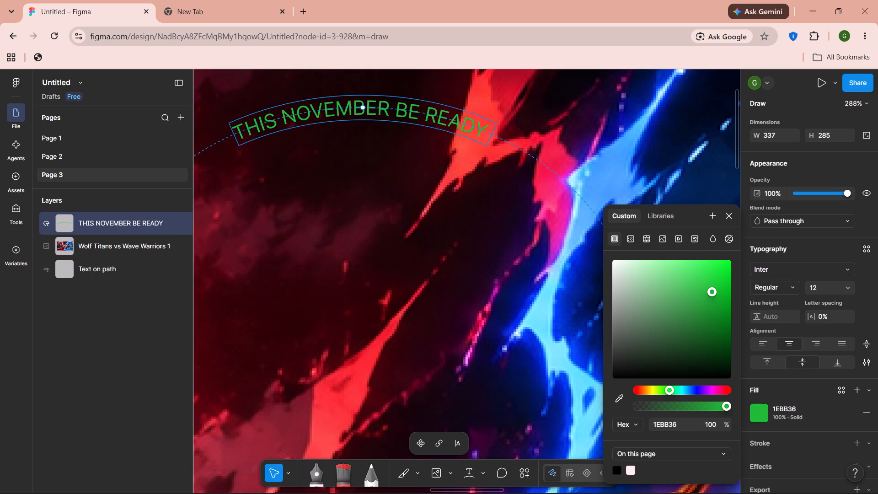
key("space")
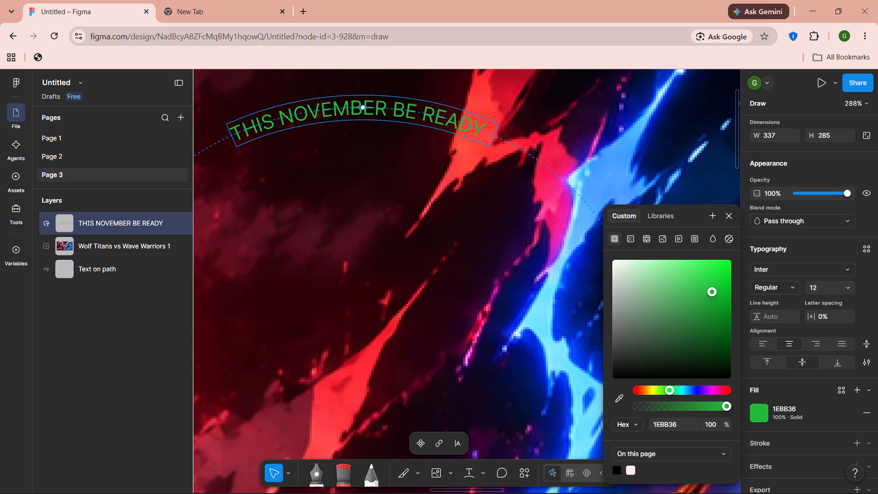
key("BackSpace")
Append ", STUDENTS OF HARIDWAR UNIVERSITY" to the end of the curved text.
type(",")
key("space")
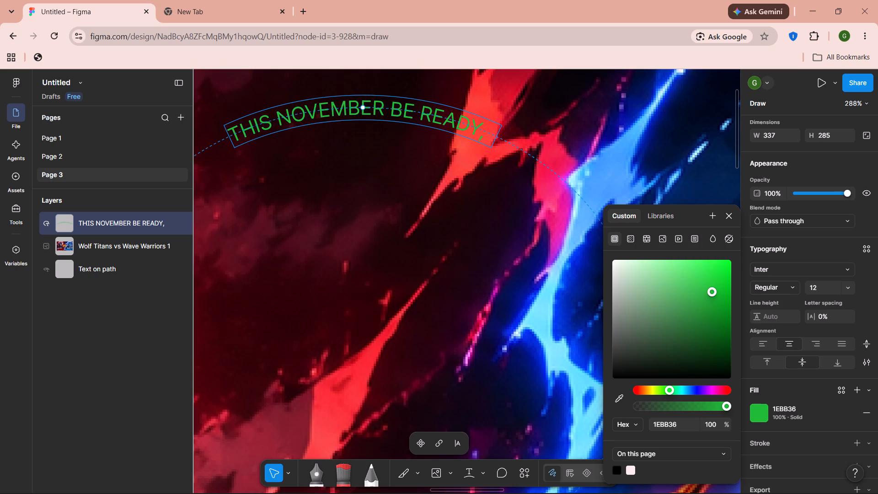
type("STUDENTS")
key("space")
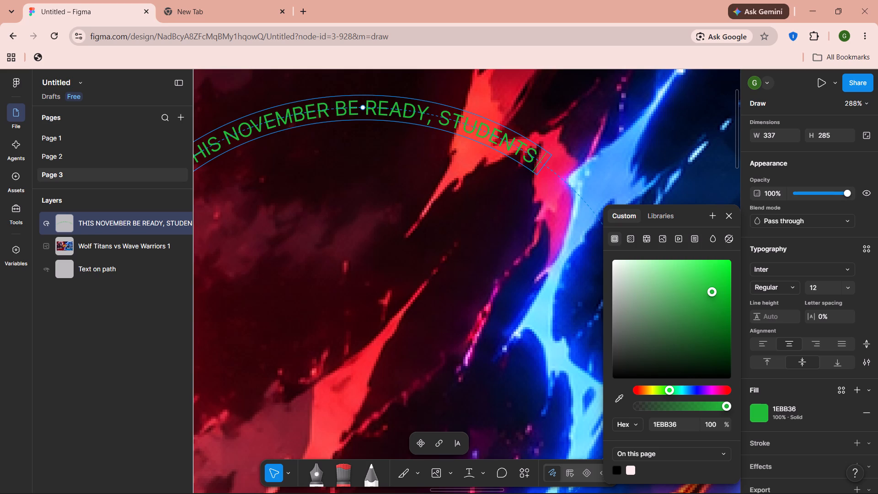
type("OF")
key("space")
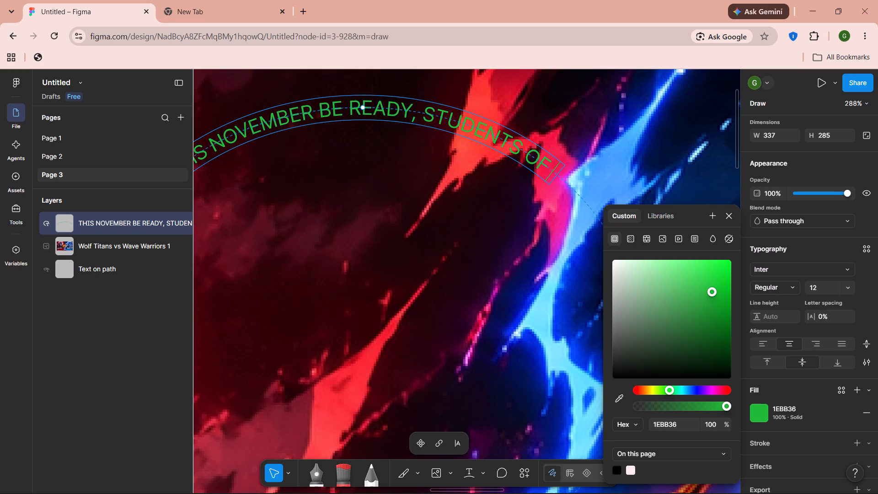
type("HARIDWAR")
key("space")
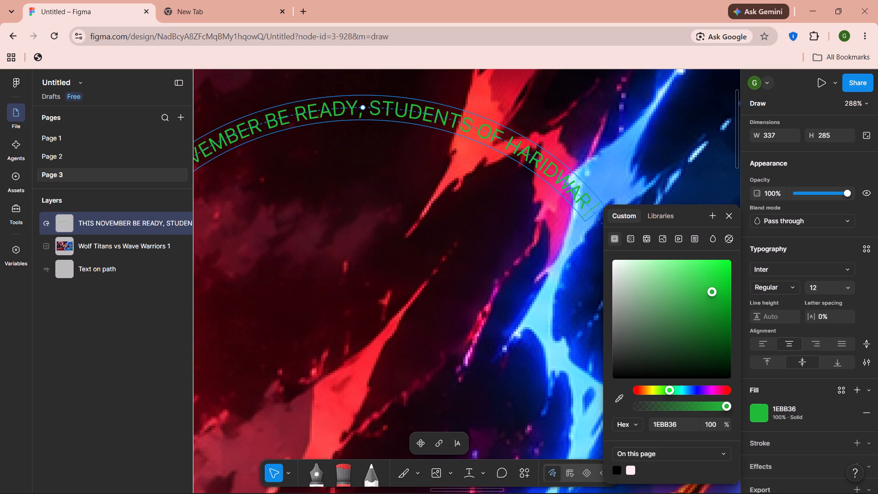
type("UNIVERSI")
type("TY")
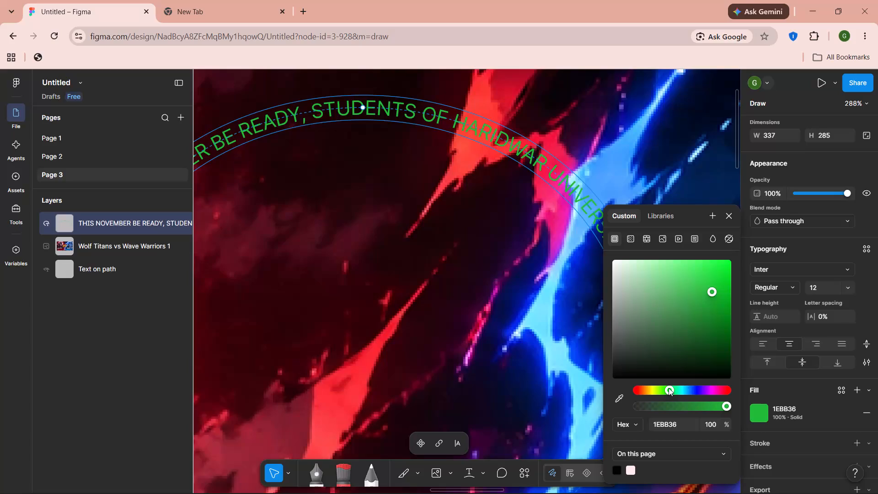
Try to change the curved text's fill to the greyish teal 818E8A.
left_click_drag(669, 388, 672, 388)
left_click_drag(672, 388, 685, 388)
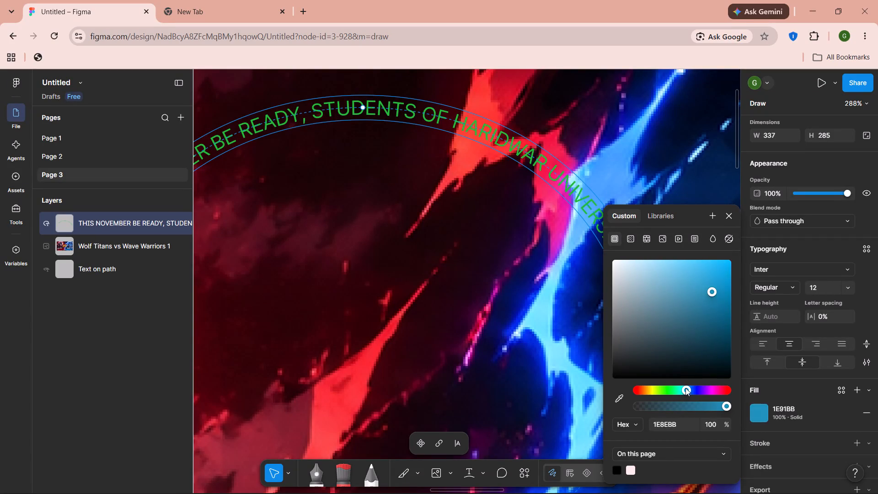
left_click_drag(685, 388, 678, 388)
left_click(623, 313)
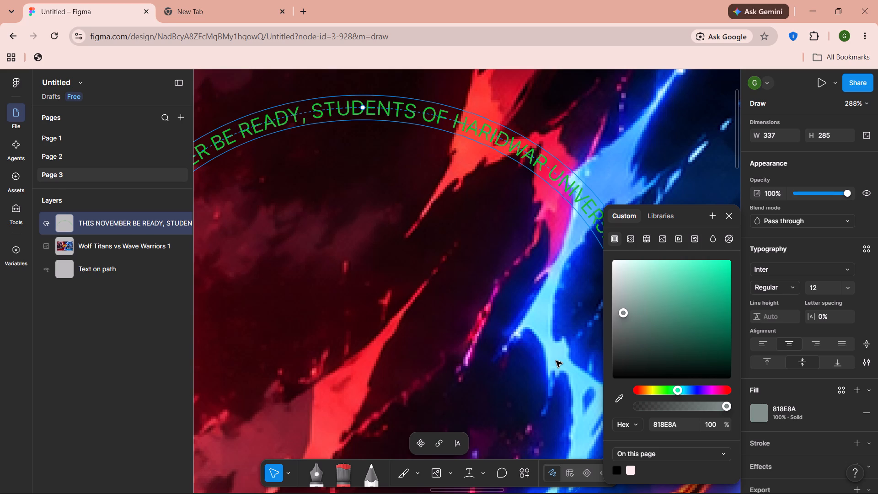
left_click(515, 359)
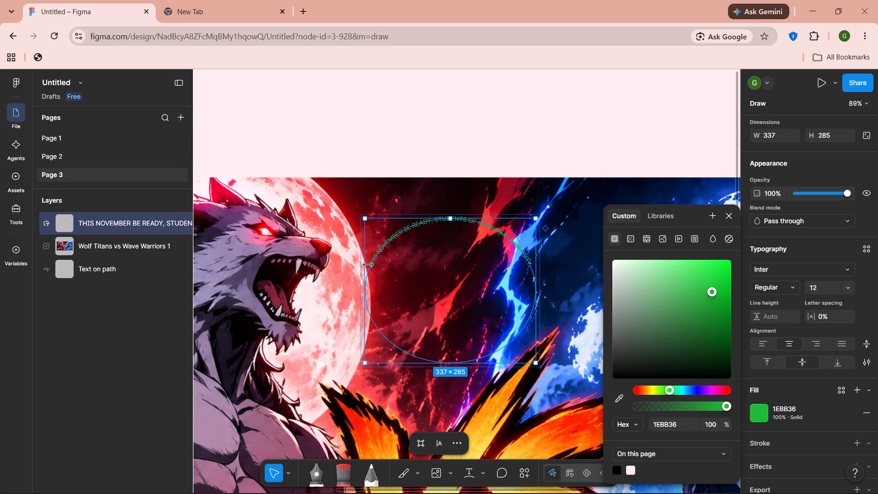
Widen the curved text's elliptical path on both sides to about 664 × 285.
left_click_drag(368, 264, 362, 240)
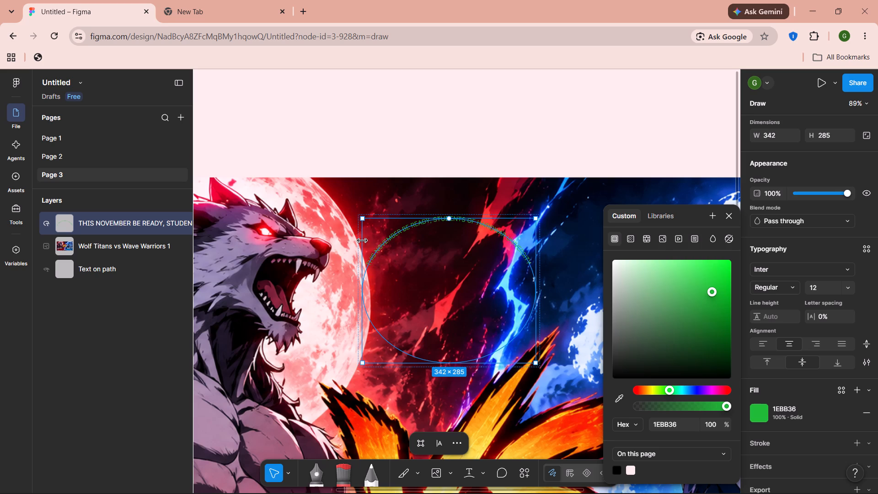
left_click_drag(362, 240, 330, 244)
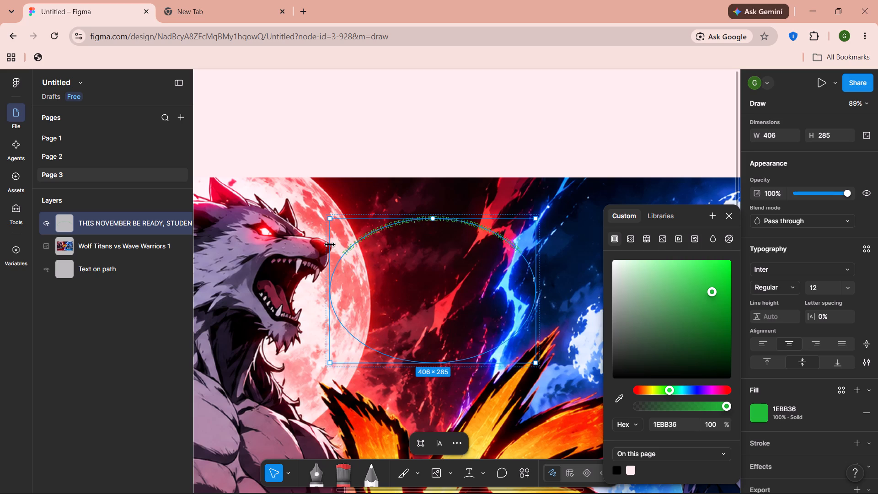
left_click_drag(330, 244, 299, 244)
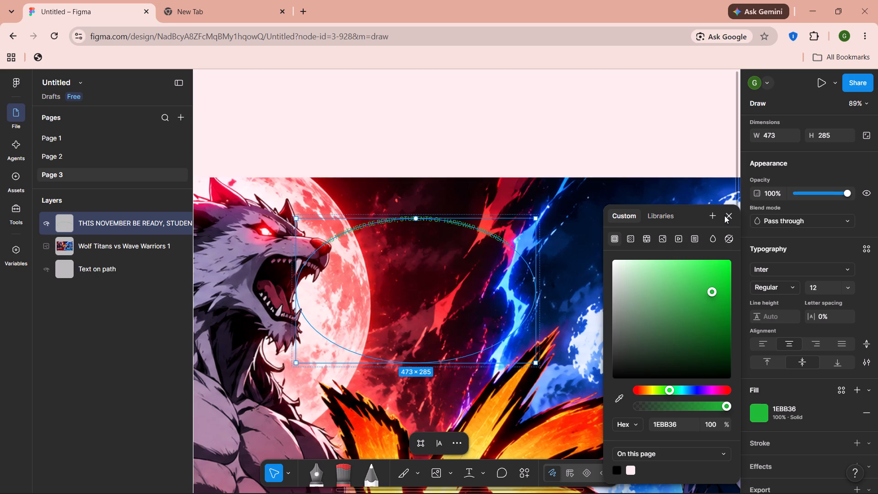
left_click(724, 215)
left_click_drag(531, 290, 632, 268)
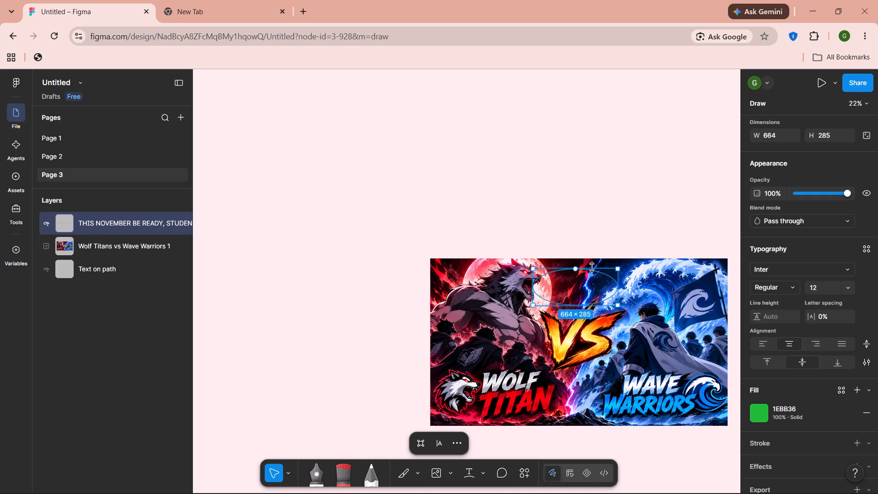
Reposition the Wolf Titans vs Wave Warriors image behind the curved text to about X -1109, Y -770.
left_click_drag(589, 357, 550, 357)
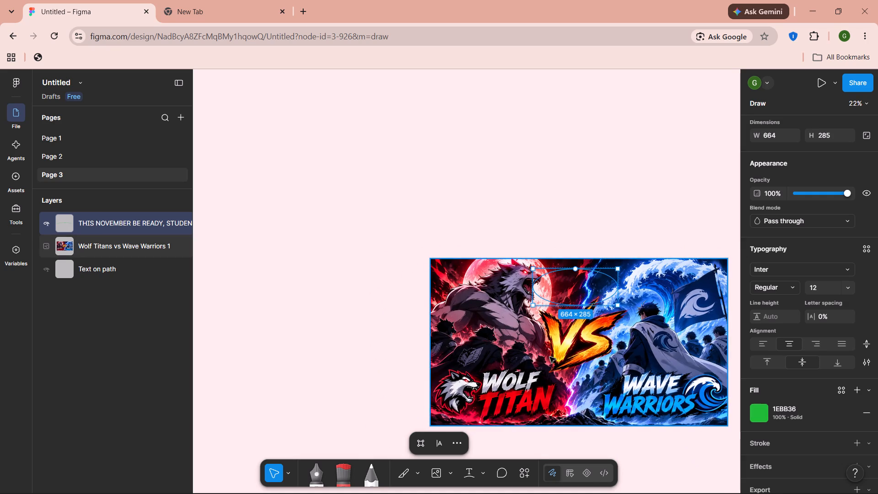
left_click_drag(550, 357, 570, 342)
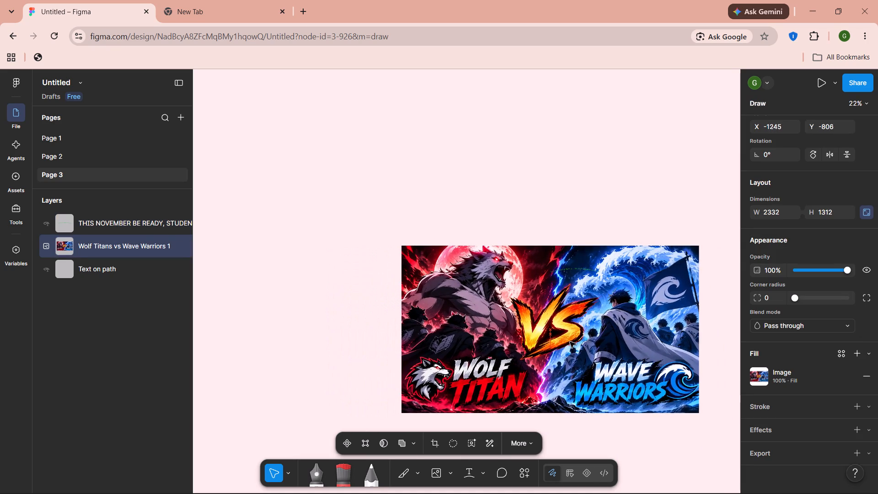
left_click_drag(570, 342, 585, 339)
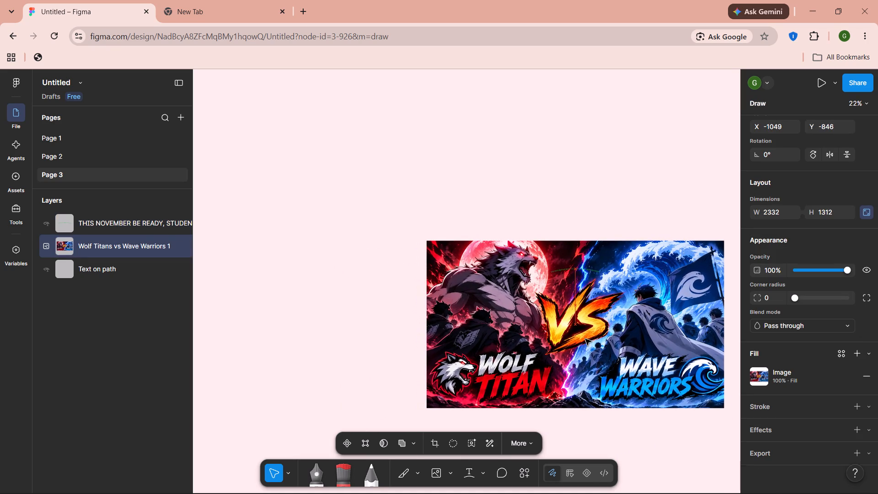
left_click_drag(585, 339, 577, 346)
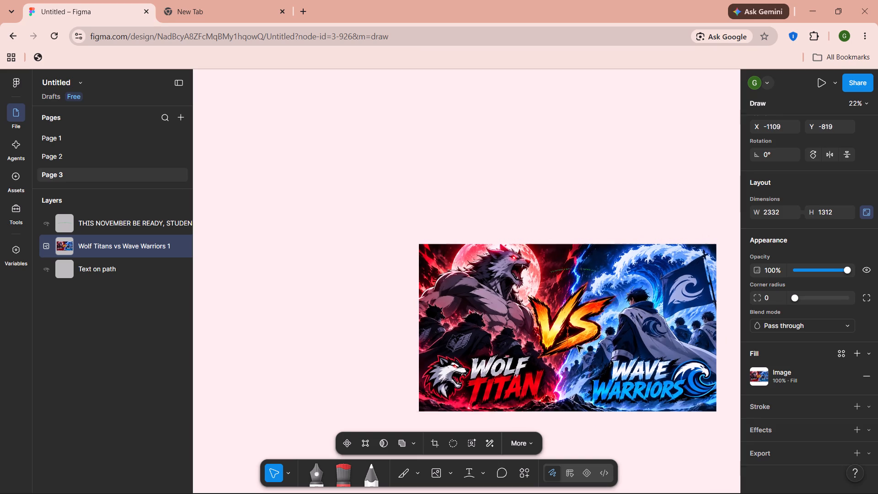
left_click_drag(577, 346, 578, 351)
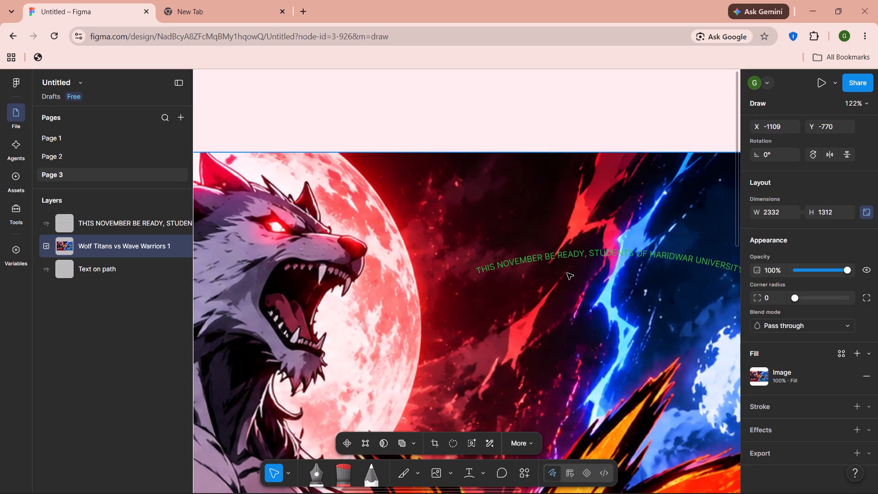
scroll(567, 273, "left", 2)
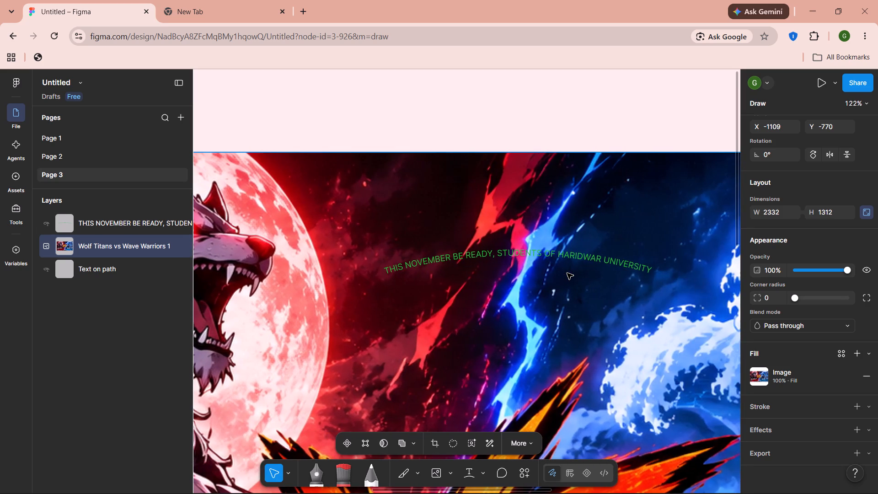
Move the curved November text and its elliptical path up slightly to about Y -633.
double_click(386, 267)
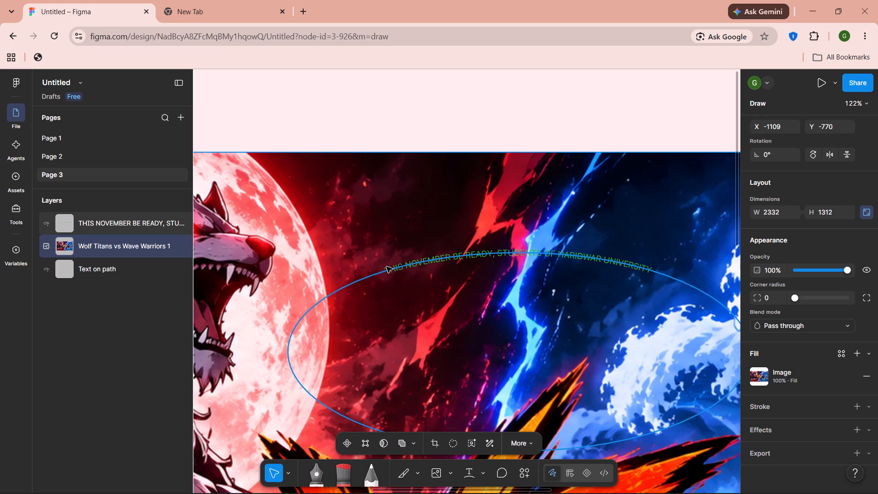
left_click(417, 303)
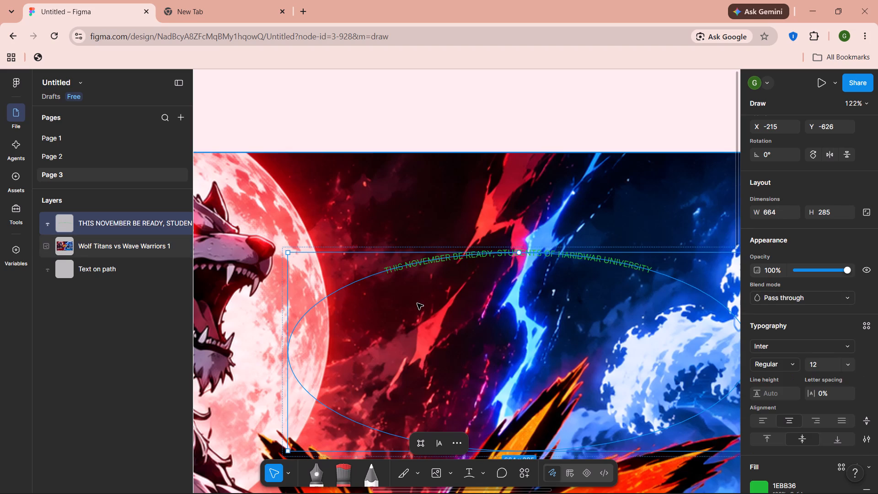
left_click(390, 269)
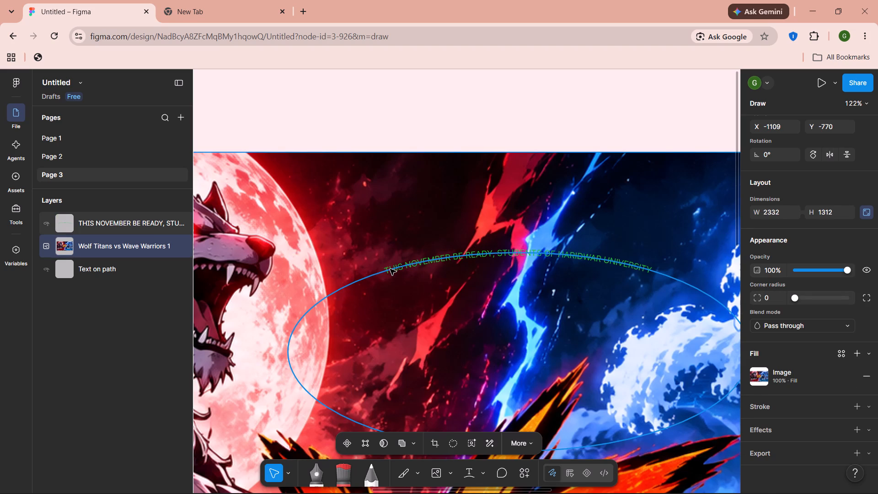
left_click_drag(390, 269, 390, 265)
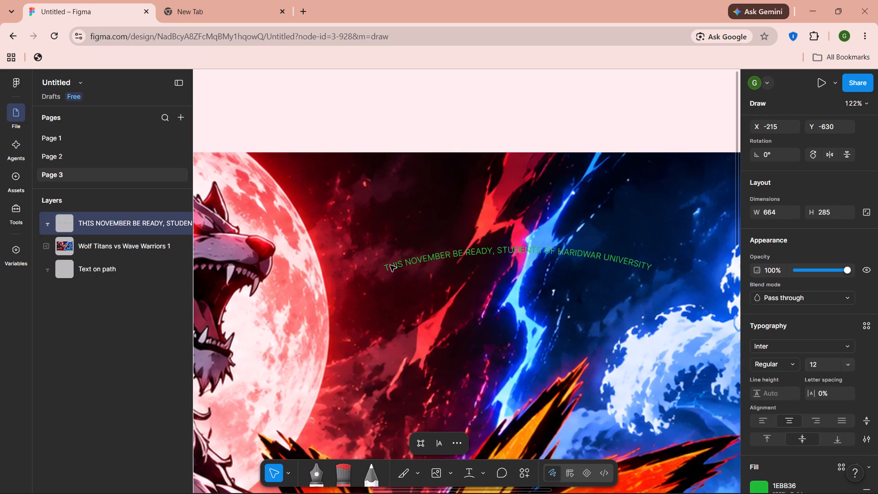
left_click_drag(390, 265, 390, 264)
left_click(434, 253)
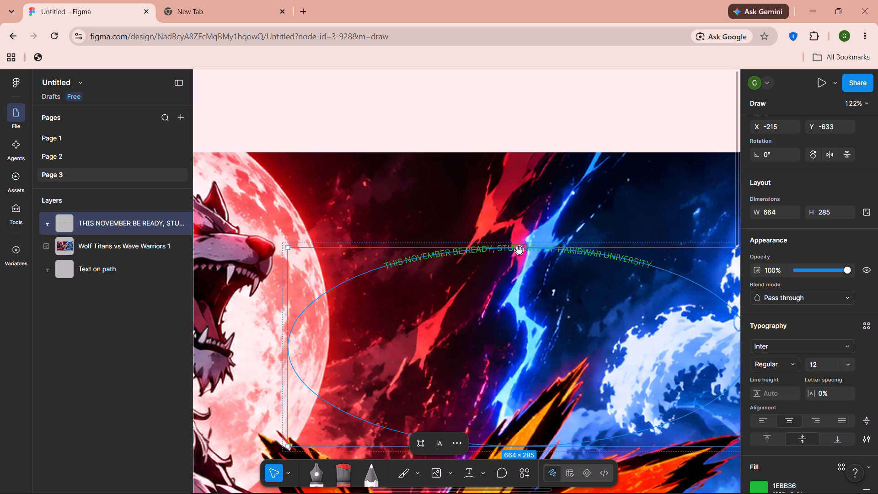
Slide the curved text slightly clockwise along its elliptical path using its path anchor point.
left_click_drag(520, 250, 519, 284)
left_click_drag(519, 284, 525, 276)
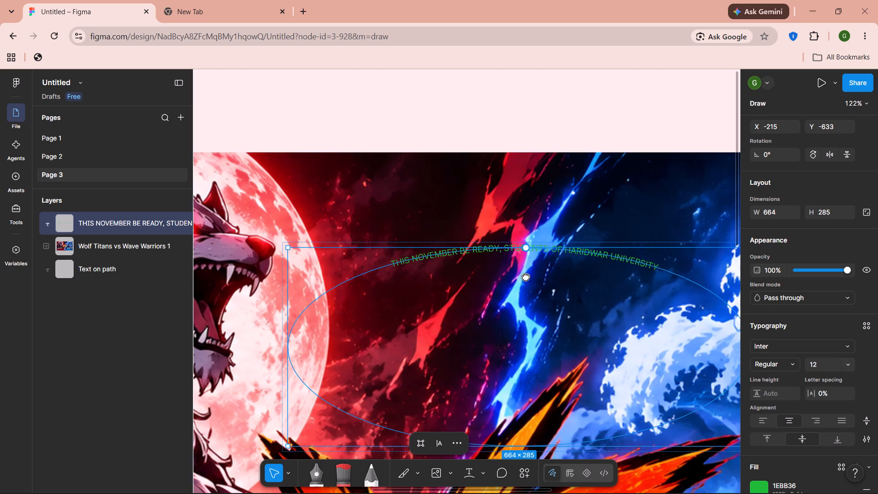
left_click_drag(525, 276, 529, 276)
left_click(529, 276)
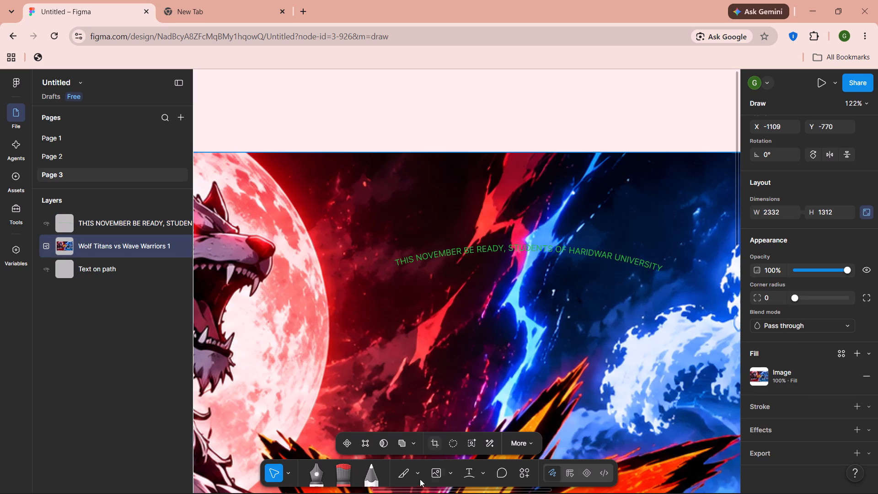
Select all characters of the curved text and change their fill to the bluish grey 7C8688.
left_click(468, 468)
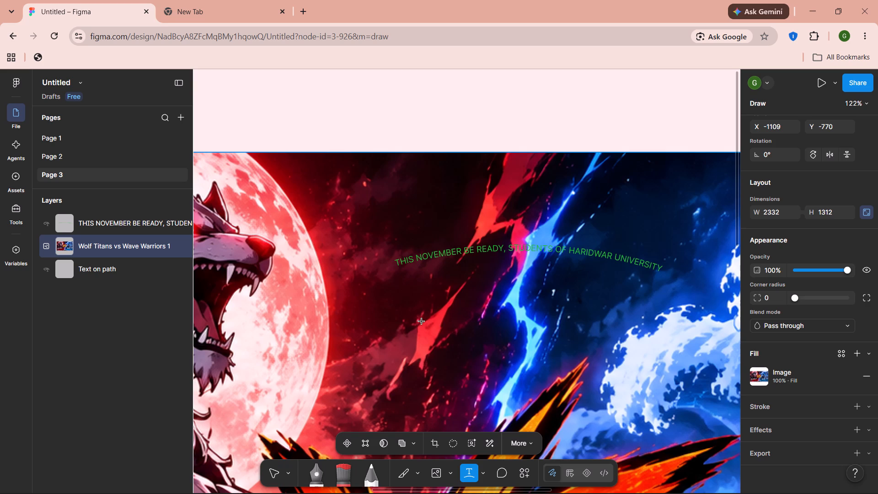
left_click_drag(401, 262, 423, 262)
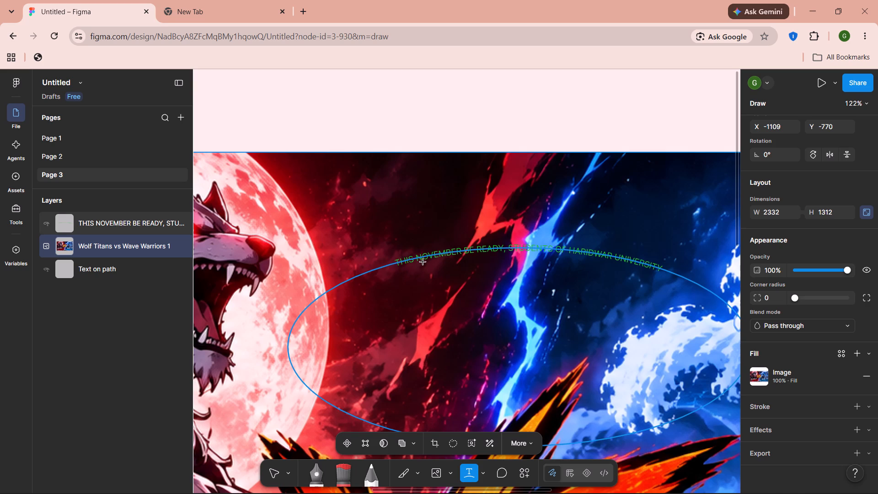
left_click_drag(423, 262, 417, 257)
left_click(417, 257)
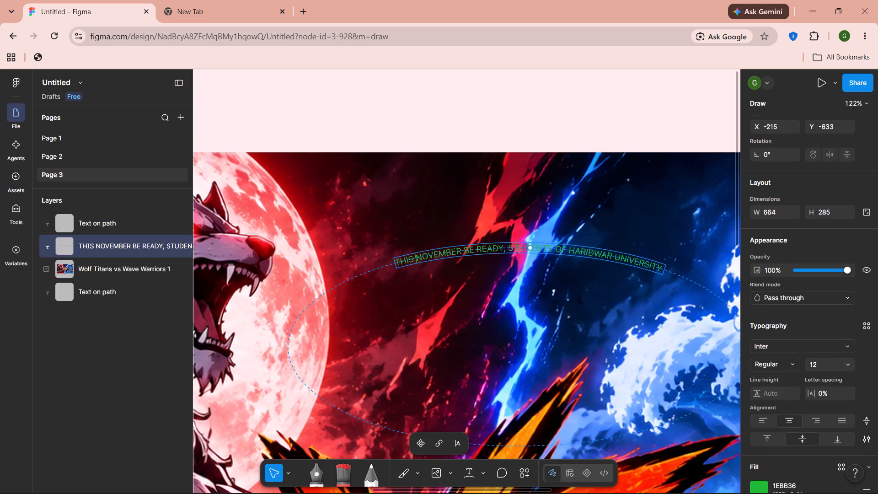
left_click_drag(396, 261, 616, 270)
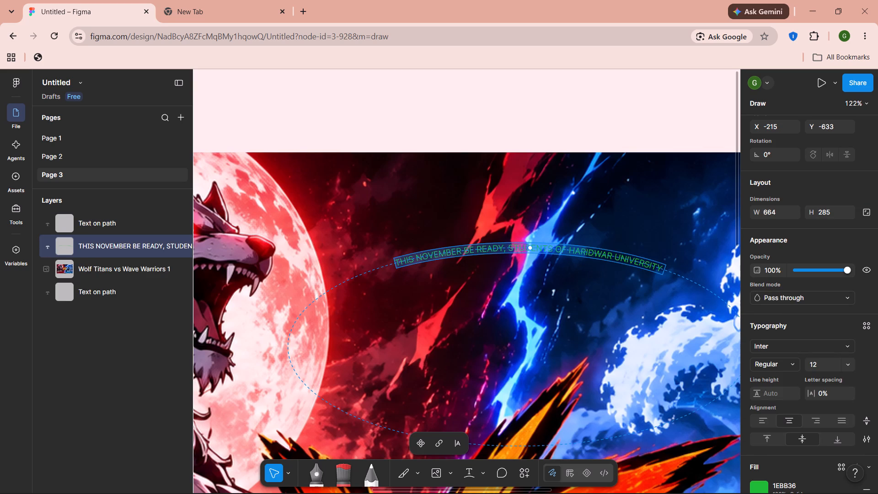
left_click_drag(616, 270, 659, 292)
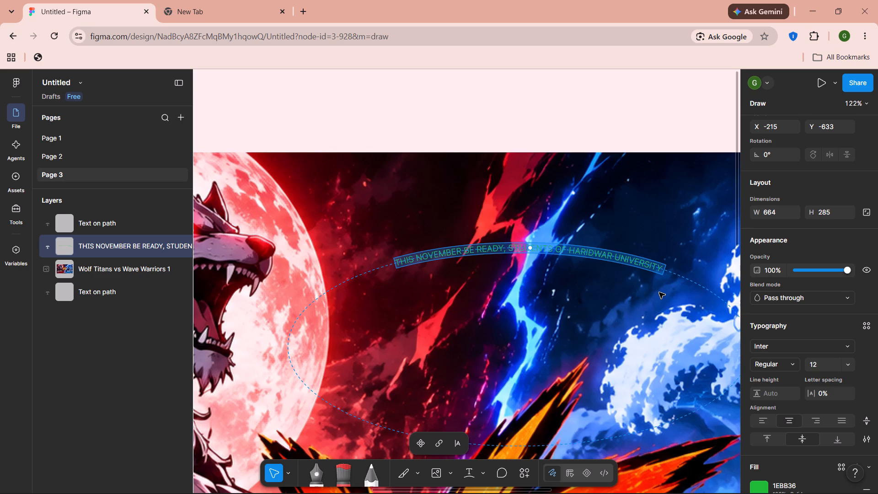
scroll(791, 383, "down", 1)
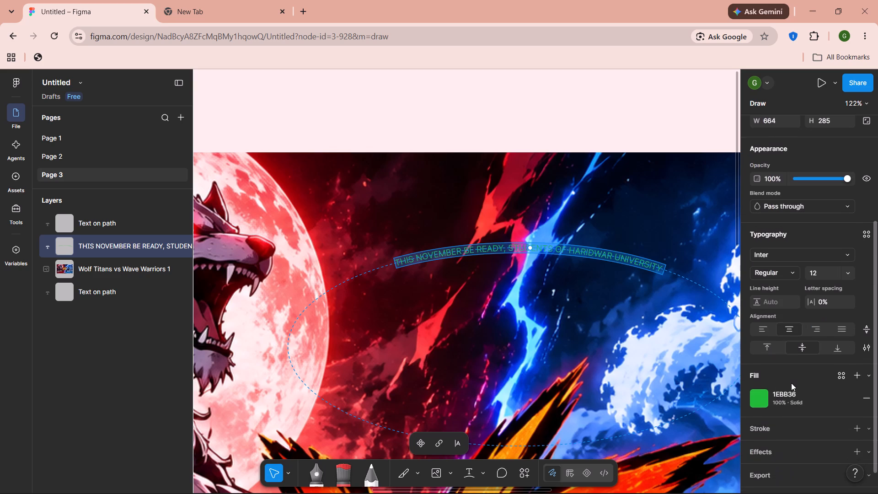
left_click(792, 404)
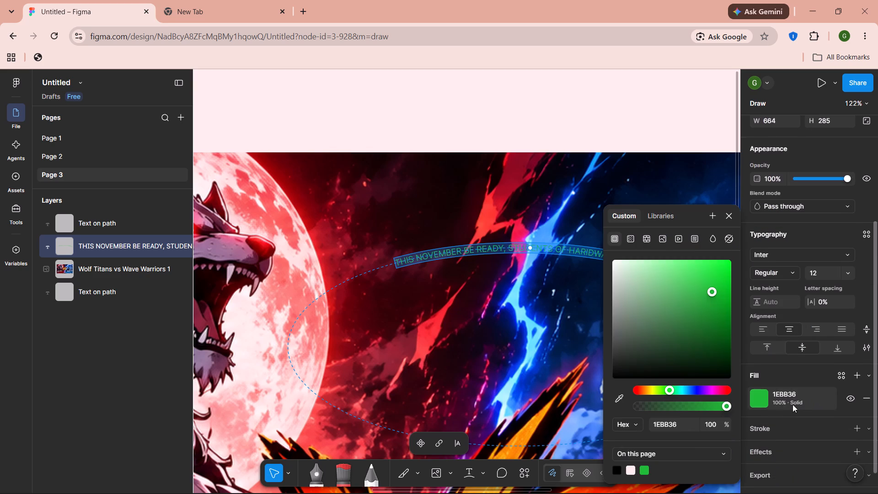
left_click(685, 390)
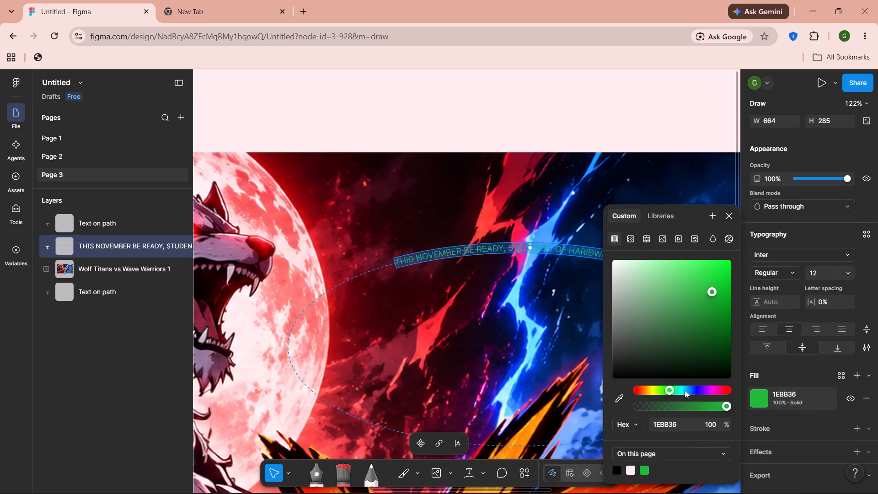
left_click(616, 280)
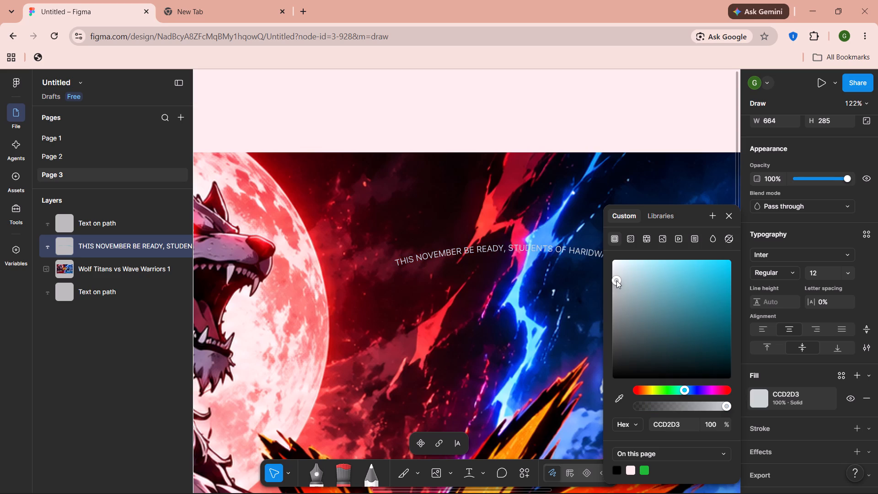
left_click(628, 332)
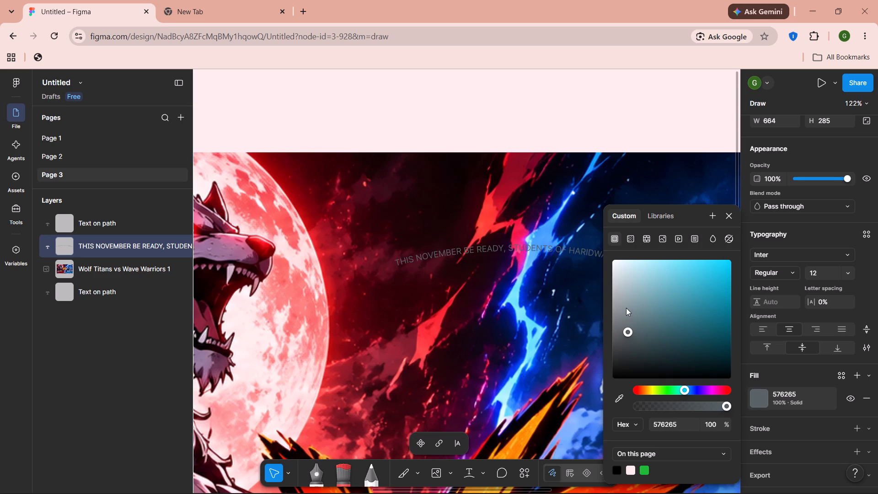
left_click(623, 316)
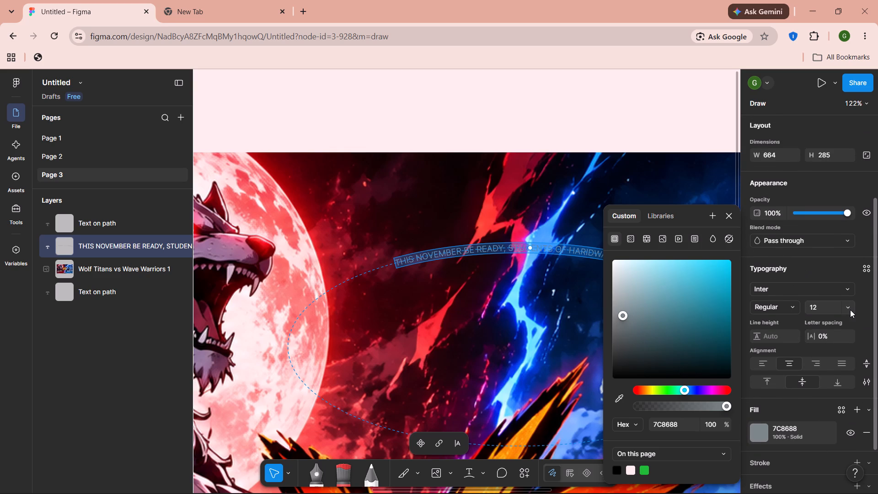
Set the curved text's font size to 20.
left_click(850, 310)
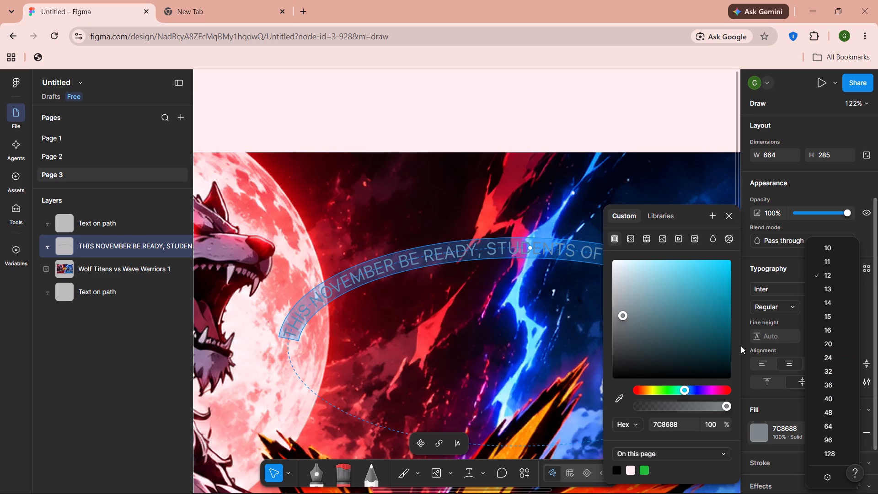
left_click(835, 340)
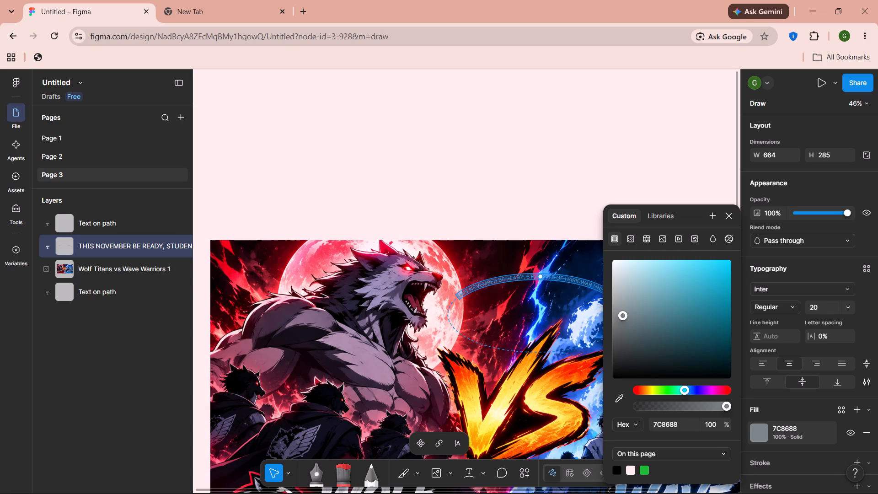
Delete all the characters of the curved November text from its elliptical path.
key("BackSpace")
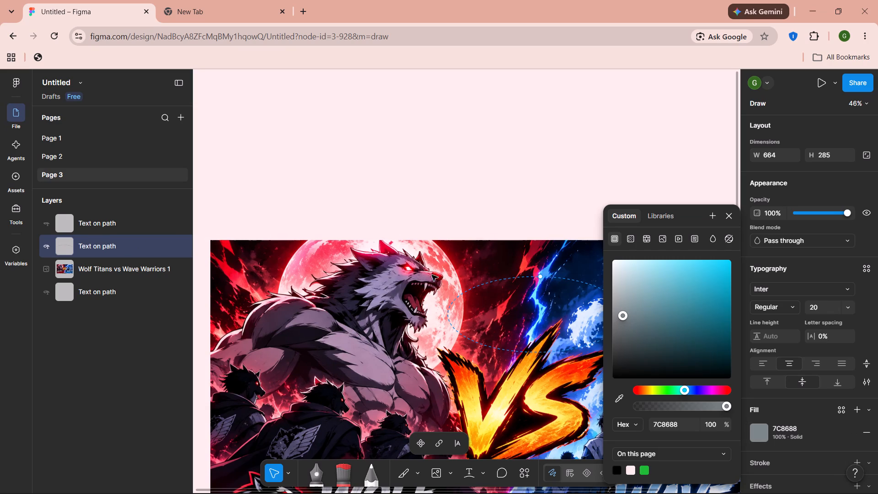
left_click(522, 208)
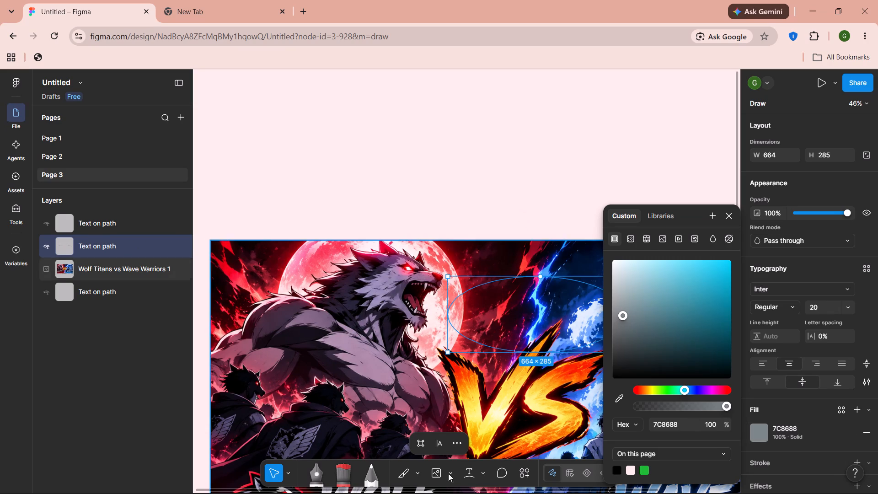
Add a plain straight text reading "THIS NOVEMBER BE READY" over the moon behind the wolf's head on the thumbnail.
left_click(482, 472)
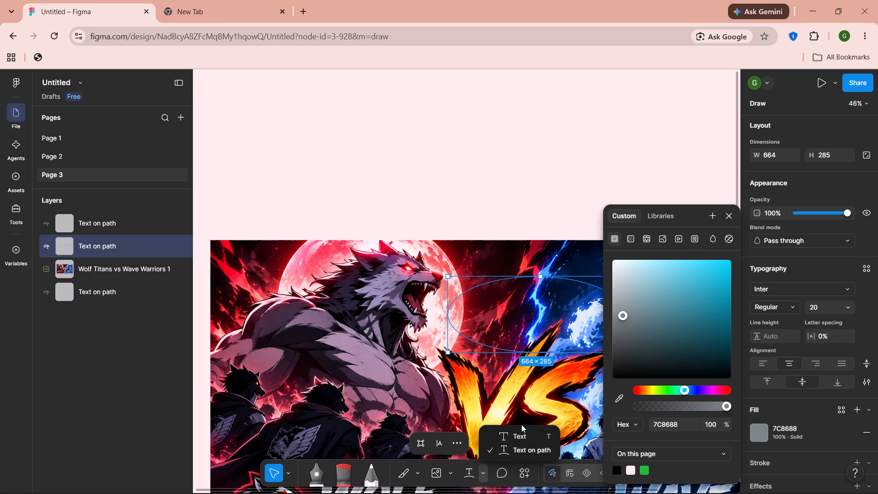
left_click(506, 437)
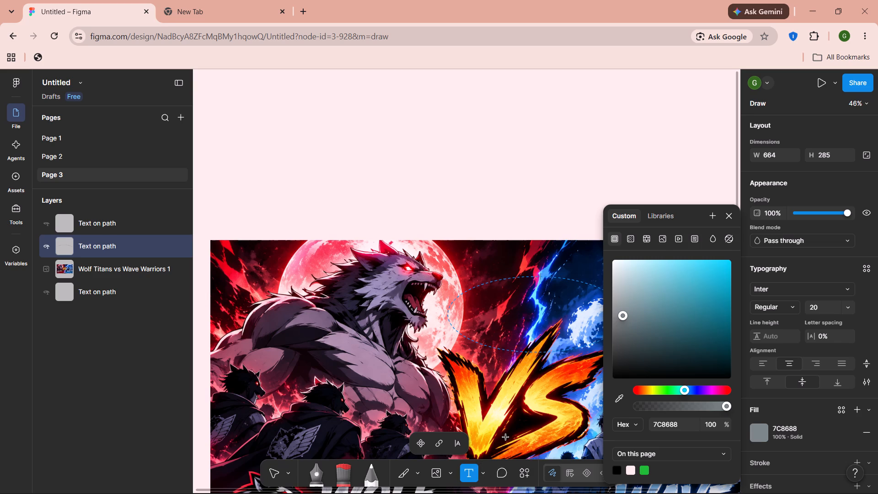
left_click(310, 265)
left_click_drag(310, 265, 311, 265)
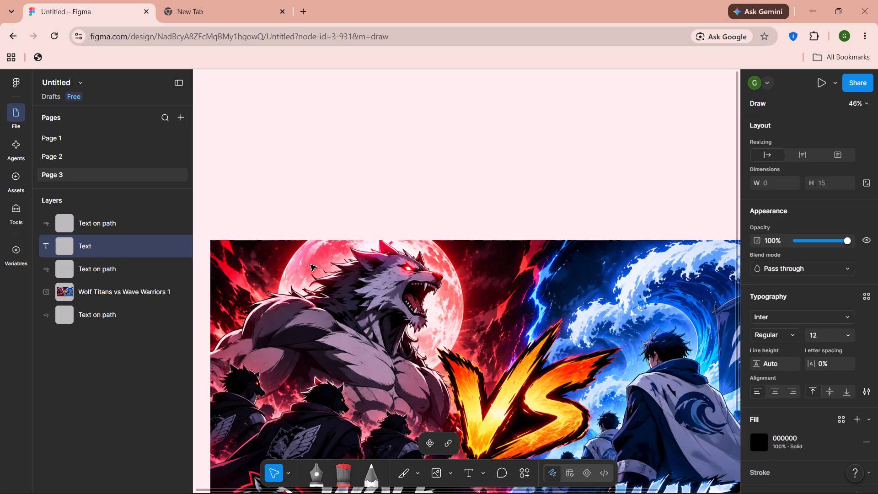
left_click_drag(311, 265, 318, 257)
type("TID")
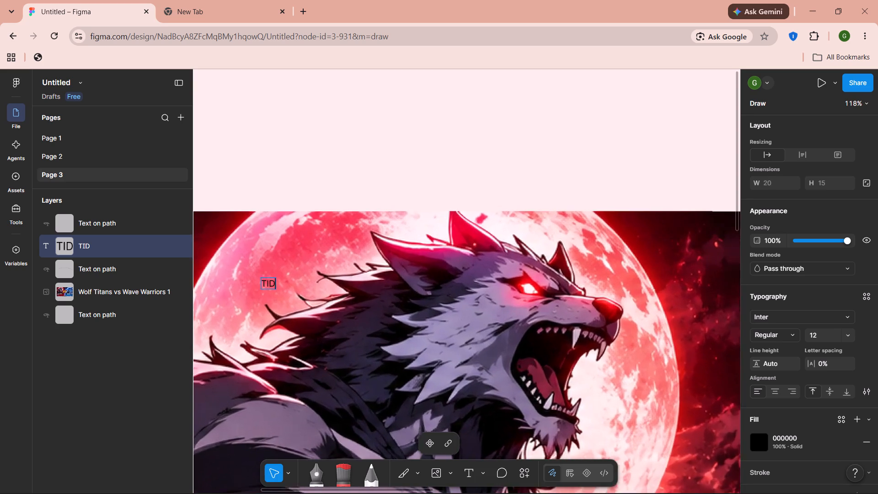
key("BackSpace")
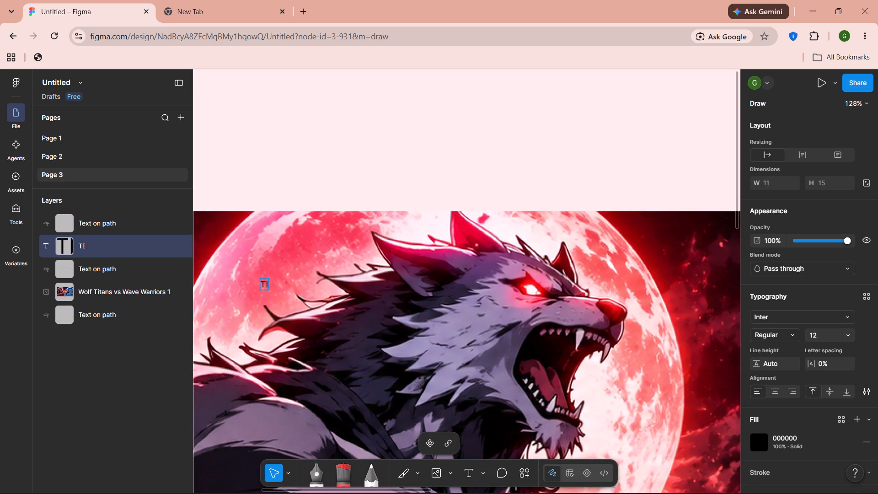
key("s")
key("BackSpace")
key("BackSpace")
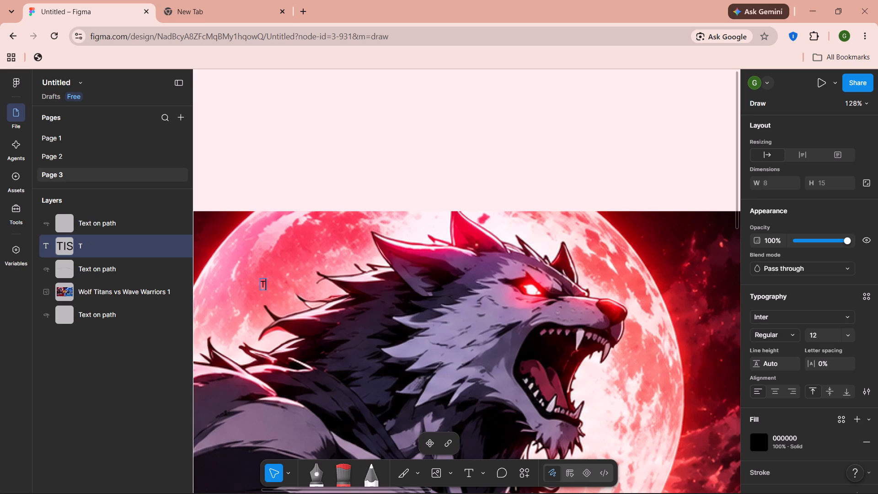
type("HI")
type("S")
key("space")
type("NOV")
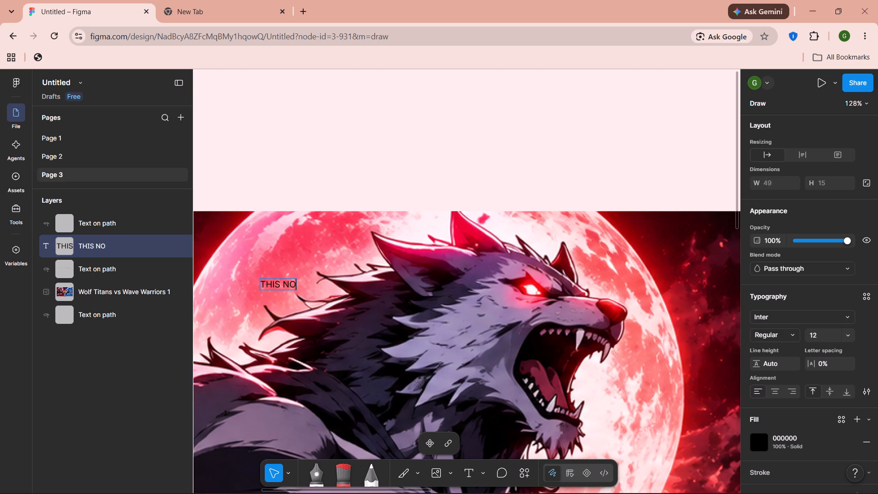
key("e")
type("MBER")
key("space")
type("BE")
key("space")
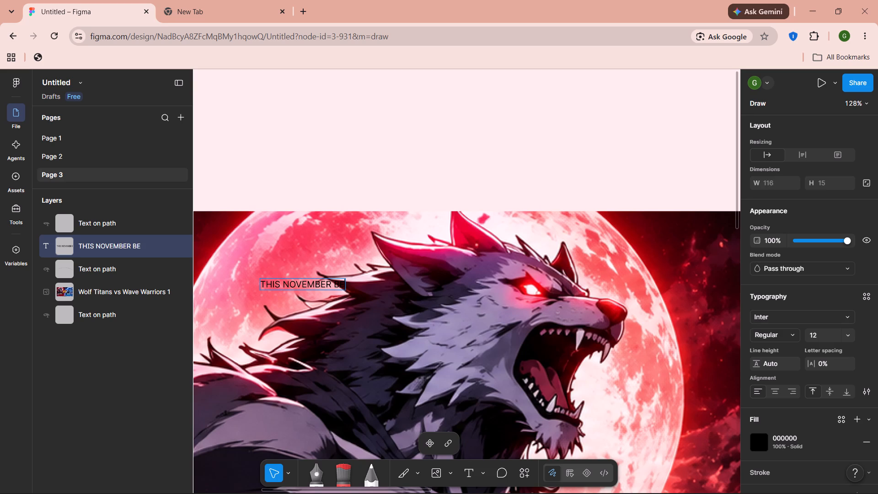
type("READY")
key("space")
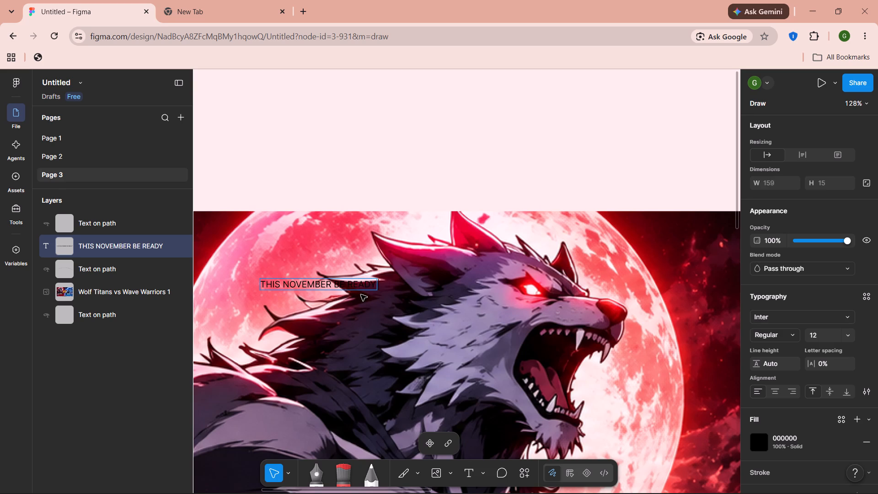
Extend the plain November text with the words "STUDENT OF HARIDWAR UNIVERSITY".
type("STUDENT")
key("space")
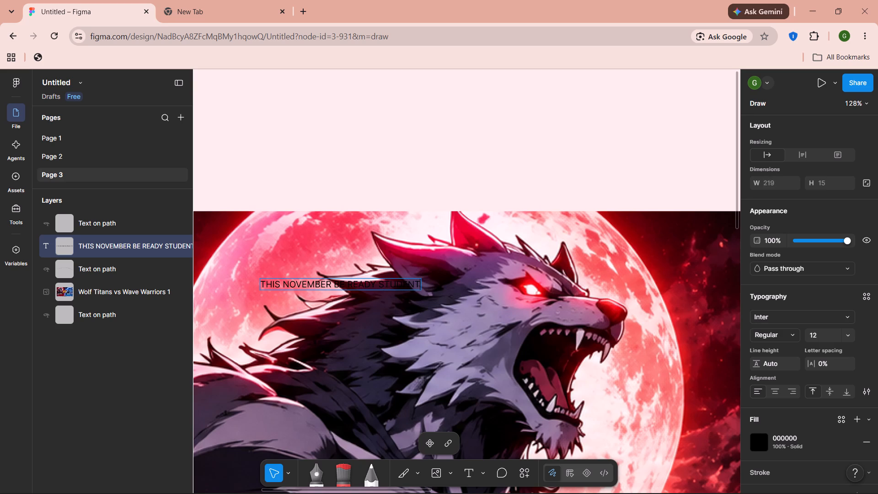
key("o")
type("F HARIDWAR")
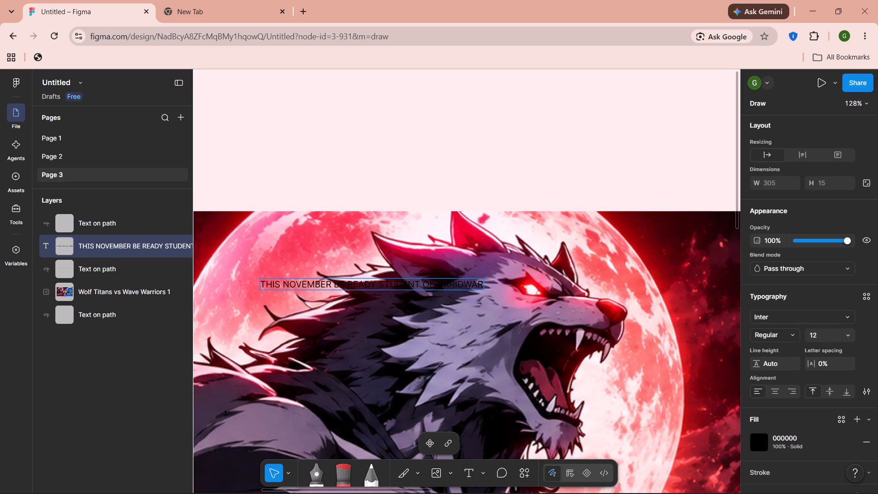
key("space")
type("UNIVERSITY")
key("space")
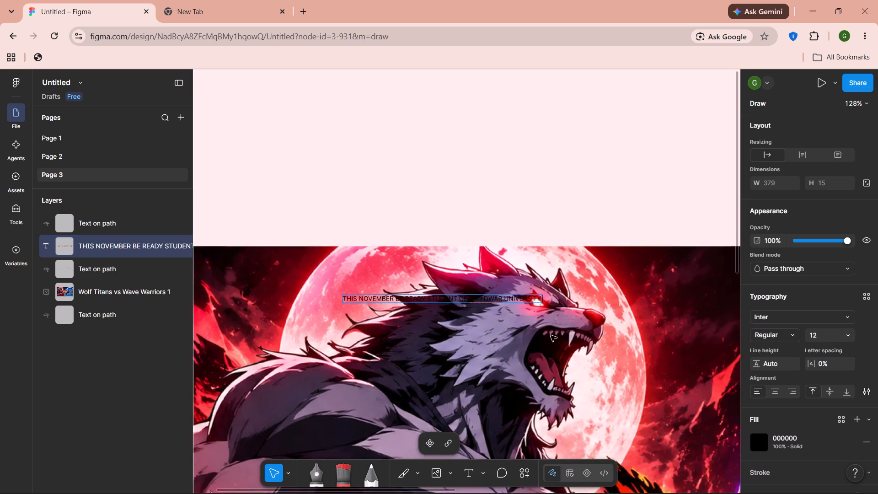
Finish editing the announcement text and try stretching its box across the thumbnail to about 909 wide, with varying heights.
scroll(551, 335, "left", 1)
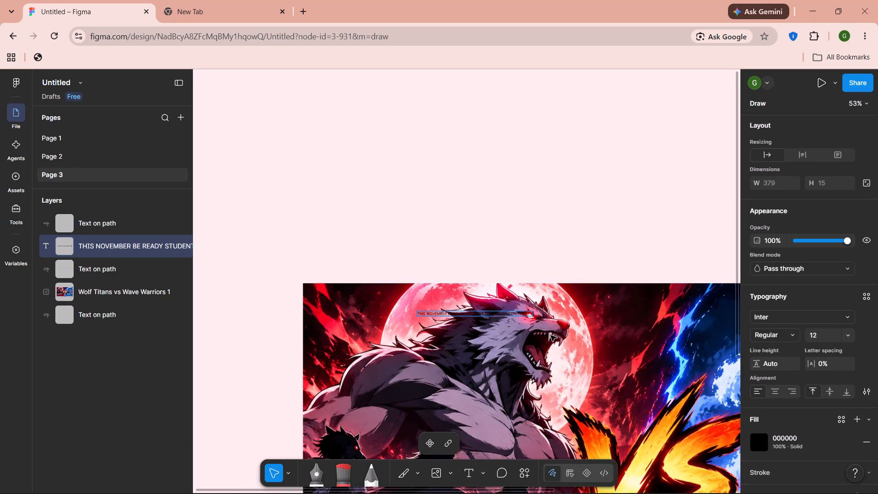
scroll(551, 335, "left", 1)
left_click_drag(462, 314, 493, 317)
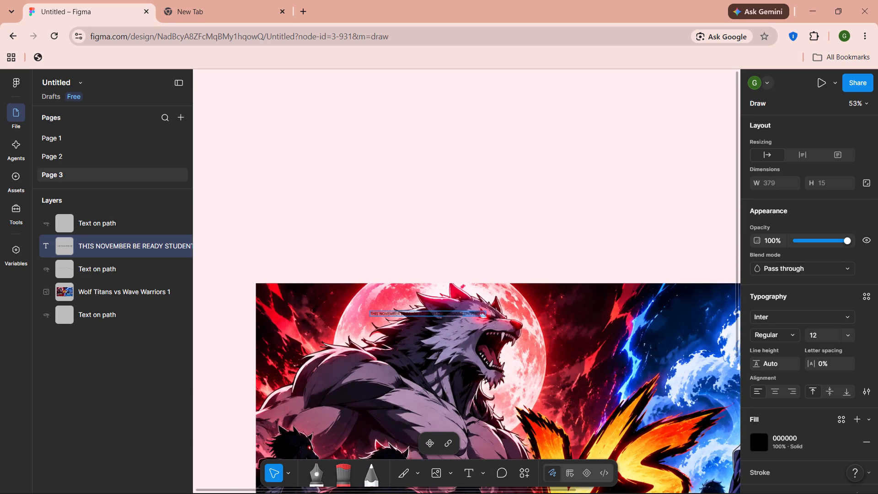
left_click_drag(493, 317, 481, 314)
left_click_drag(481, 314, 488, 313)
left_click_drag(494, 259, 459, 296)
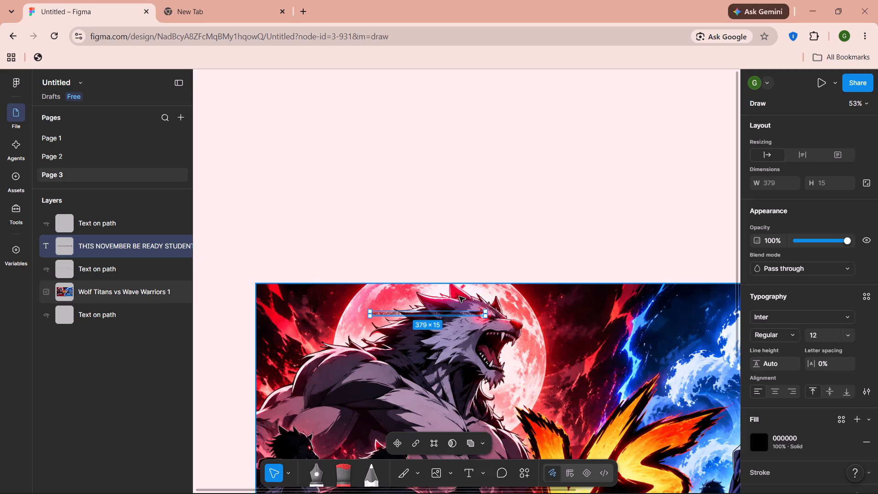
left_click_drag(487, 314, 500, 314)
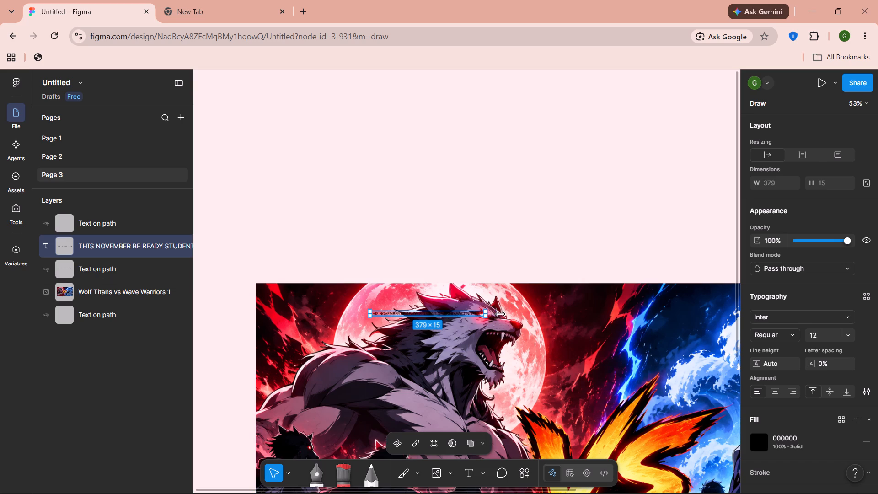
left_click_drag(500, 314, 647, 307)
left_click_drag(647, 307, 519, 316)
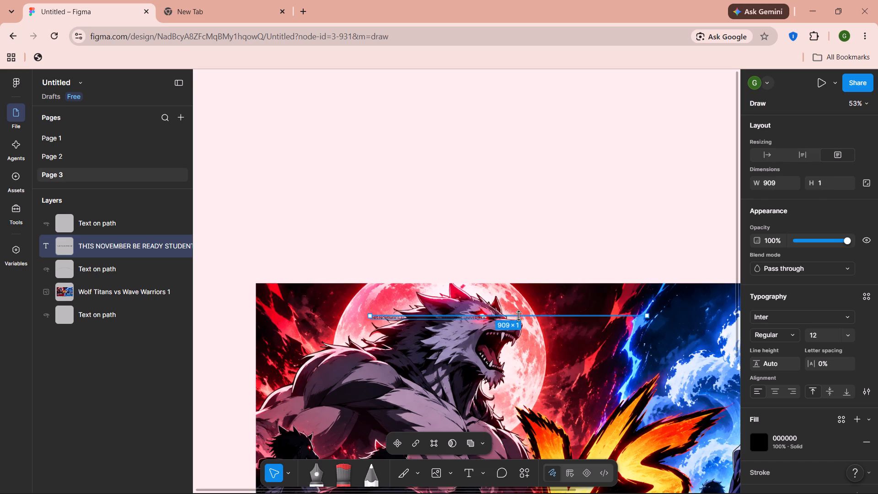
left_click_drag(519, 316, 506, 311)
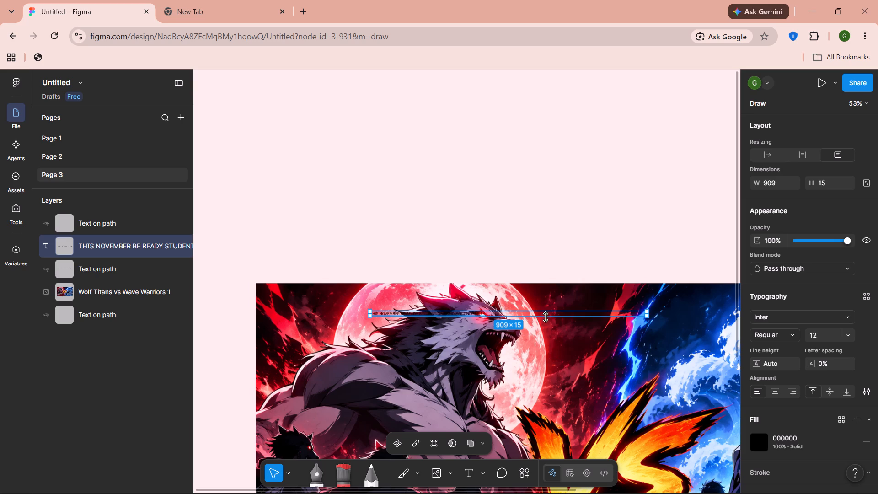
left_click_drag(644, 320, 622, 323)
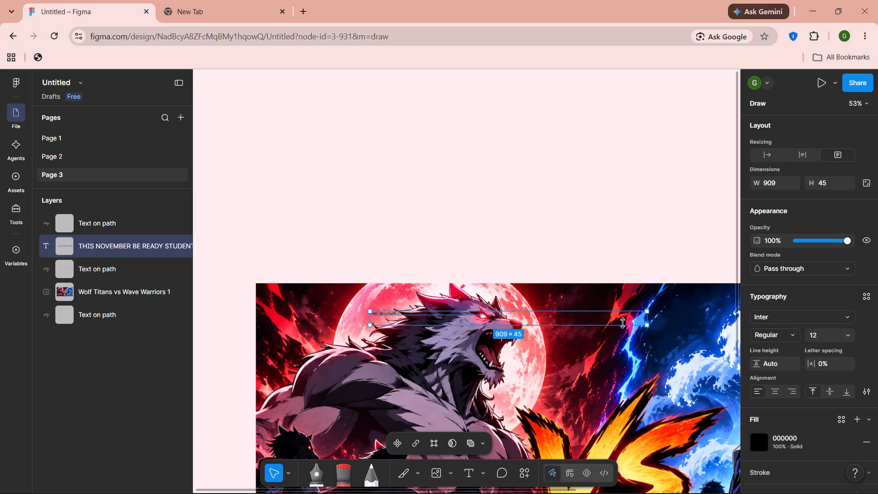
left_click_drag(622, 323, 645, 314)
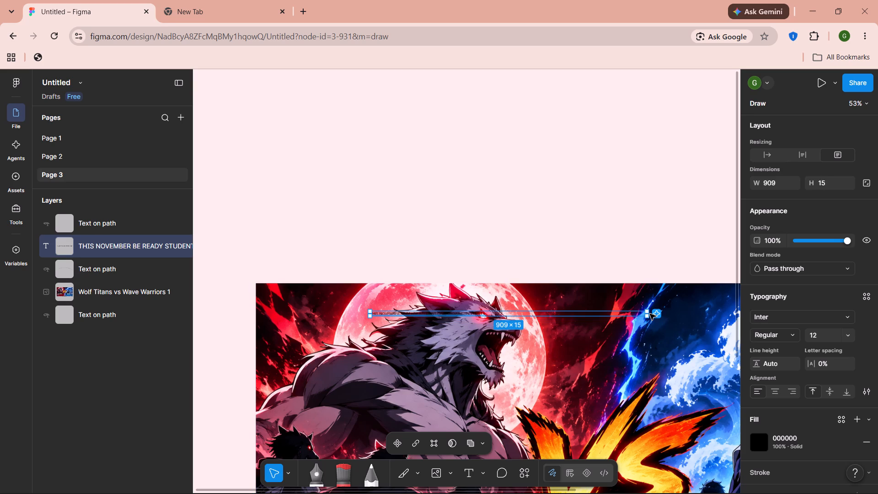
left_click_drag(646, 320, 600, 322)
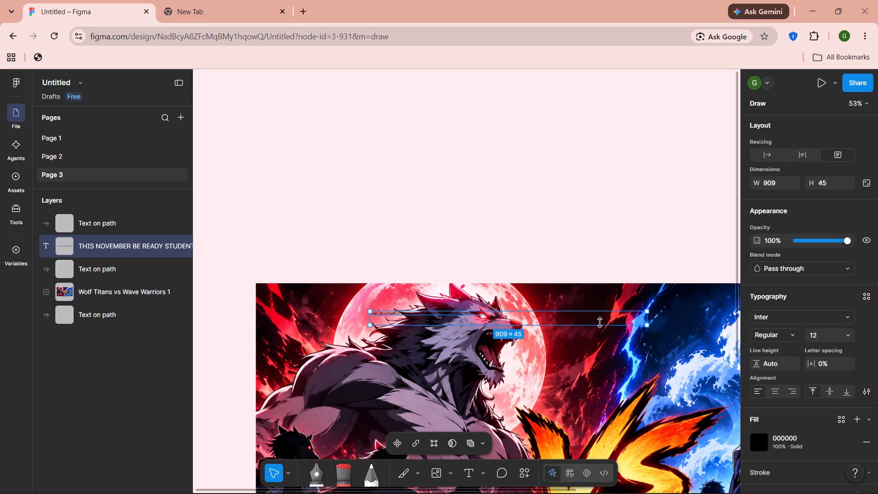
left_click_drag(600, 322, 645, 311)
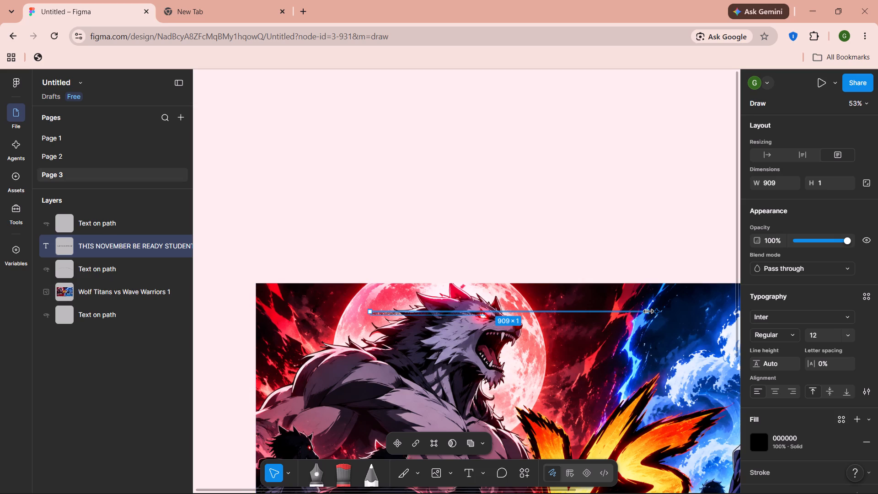
Resize the announcement text box to about 394 wide and 4 high, with upright lettering across the wolf's head.
left_click_drag(648, 312, 493, 323)
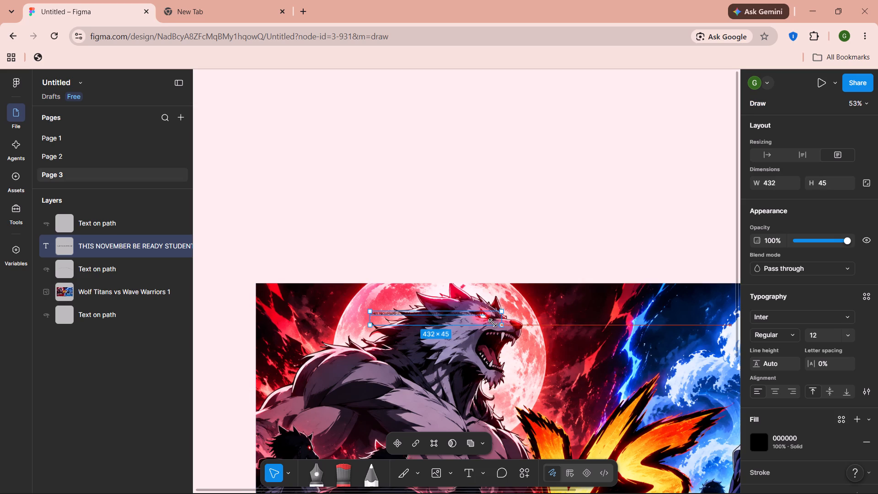
left_click_drag(493, 323, 490, 315)
left_click_drag(432, 315, 452, 317)
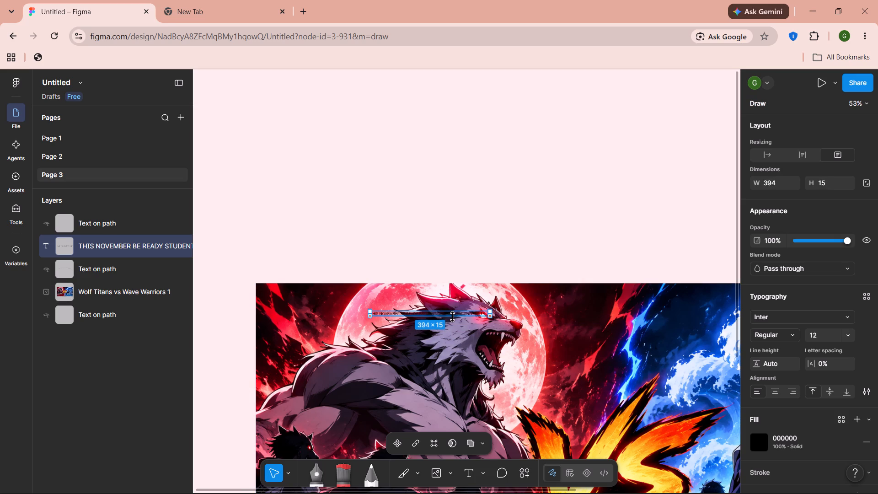
left_click_drag(452, 317, 437, 309)
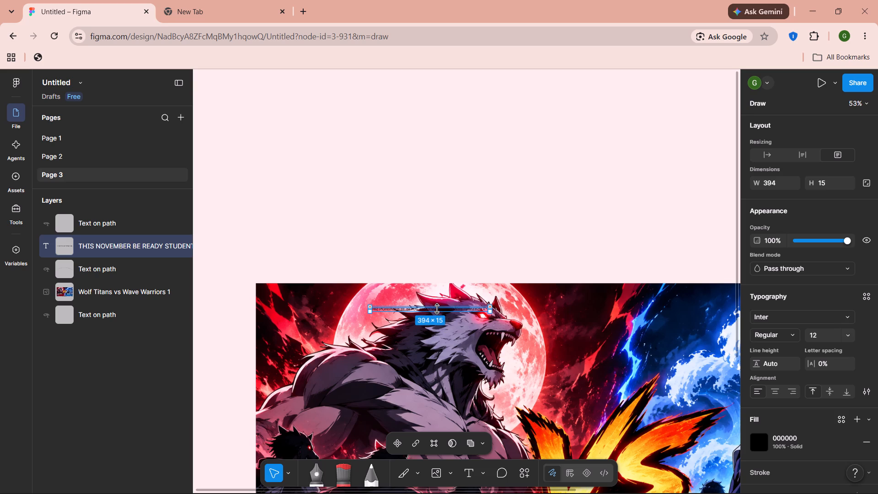
left_click_drag(437, 309, 437, 310)
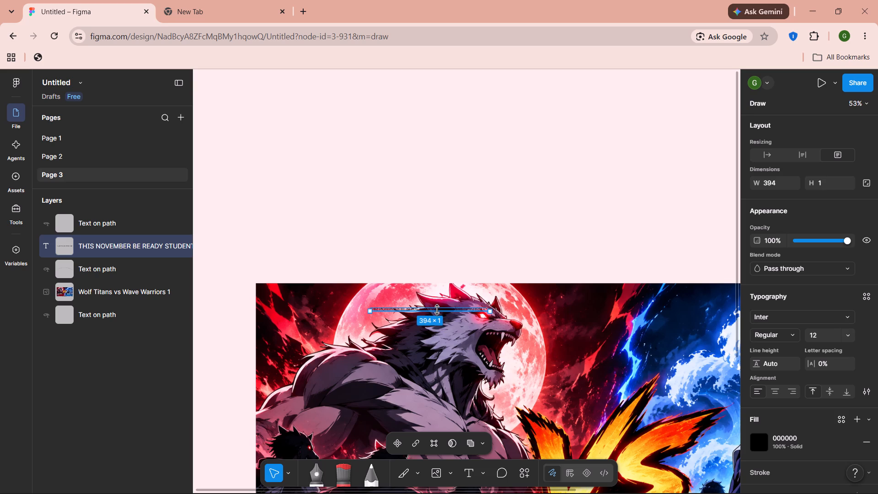
left_click_drag(437, 310, 437, 309)
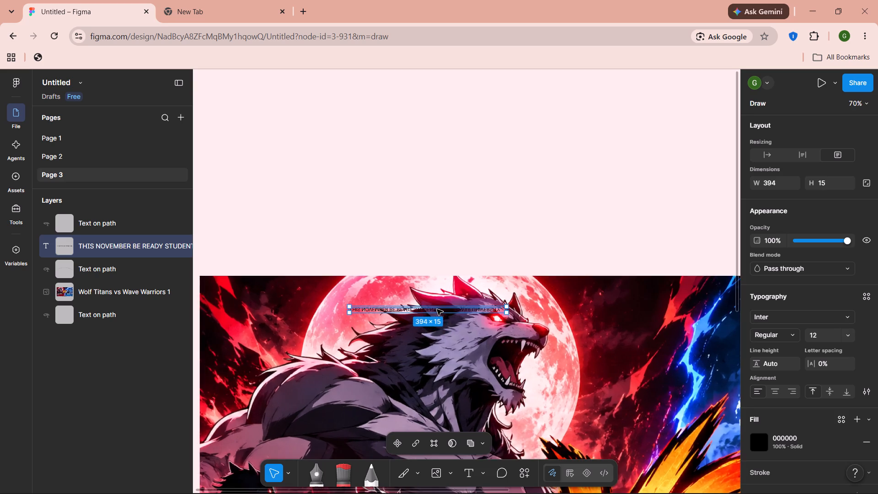
left_click_drag(437, 309, 437, 335)
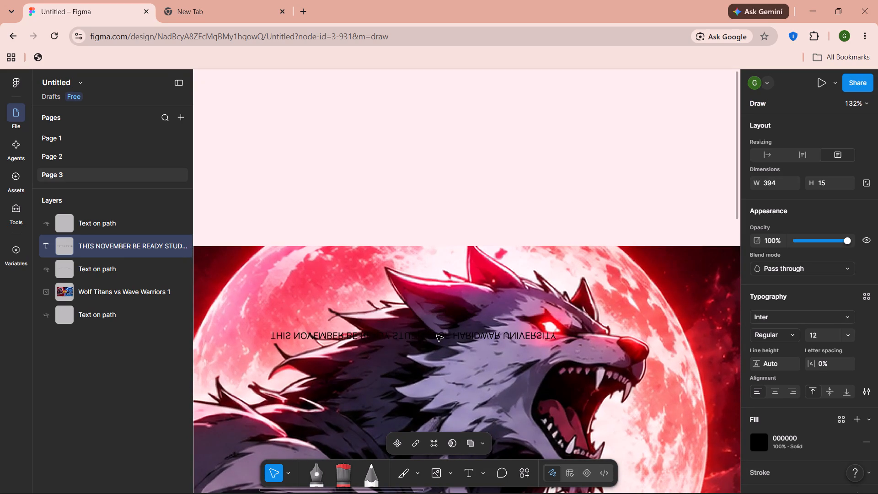
left_click_drag(437, 335, 429, 296)
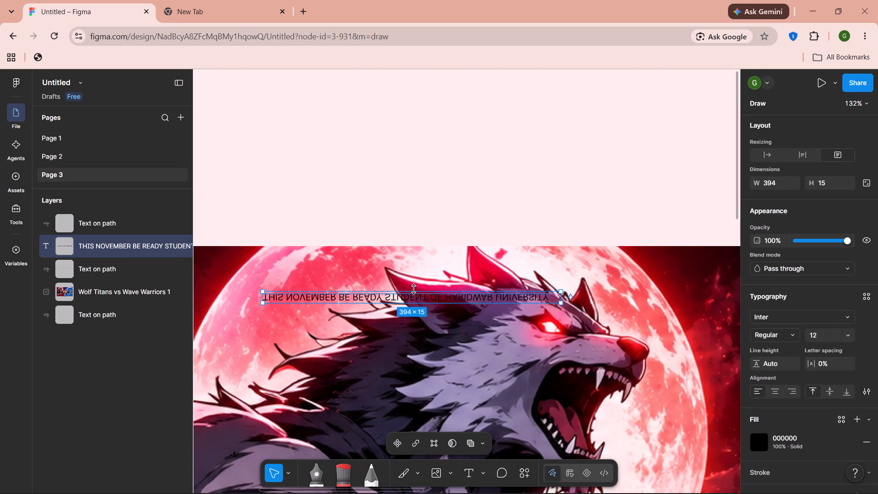
left_click_drag(413, 289, 413, 306)
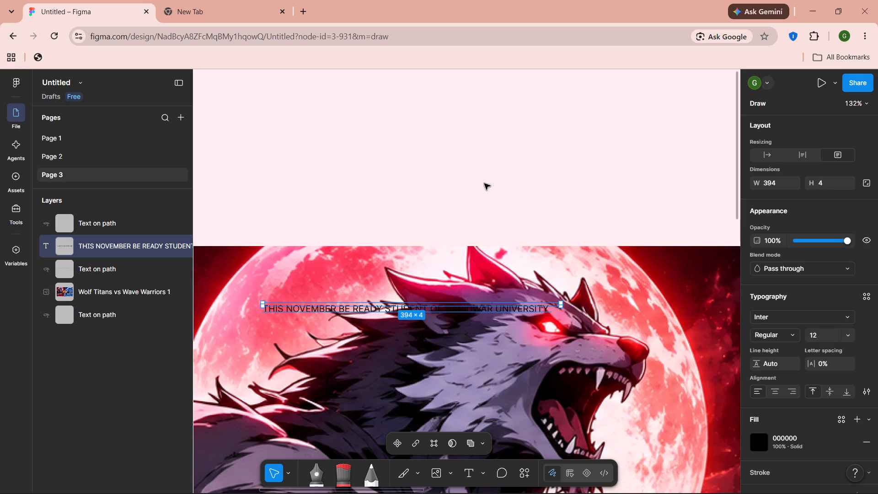
left_click(484, 183)
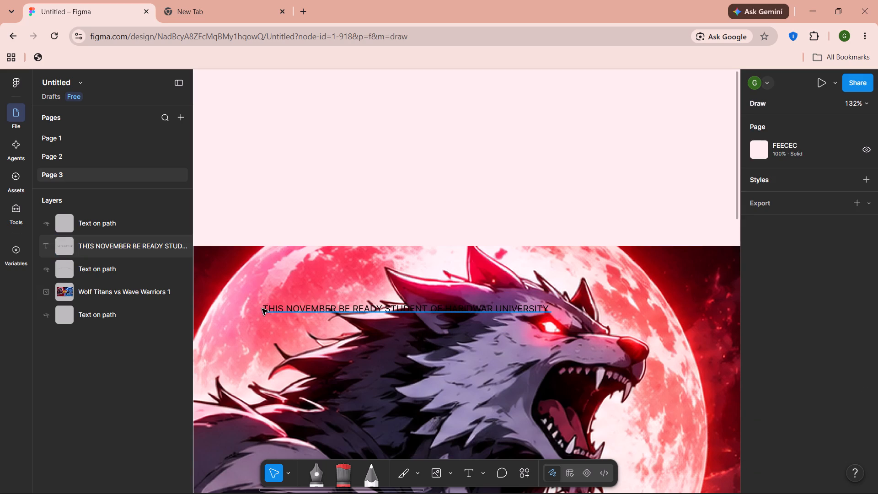
Move the announcement text across the wolf's head to about X -443, Y -696.
left_click_drag(262, 309, 413, 296)
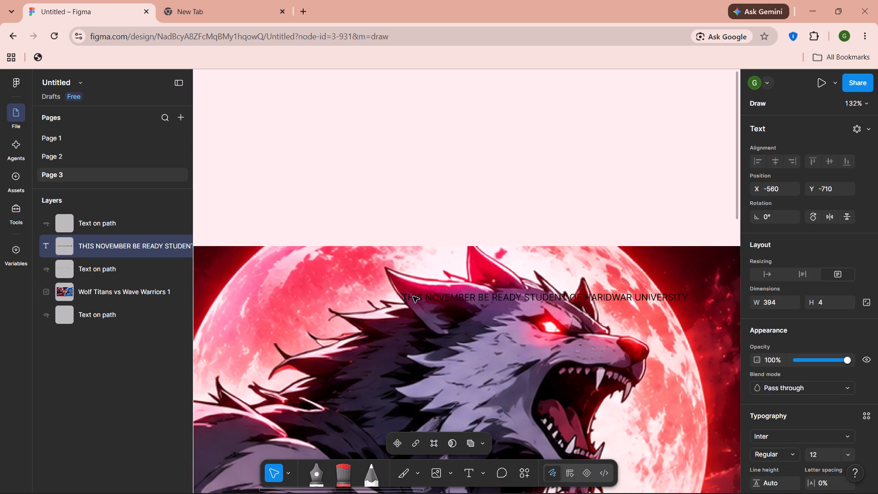
left_click_drag(413, 296, 489, 308)
Rotate the announcement text slightly, to about 0.32°.
scroll(452, 326, "left", 1)
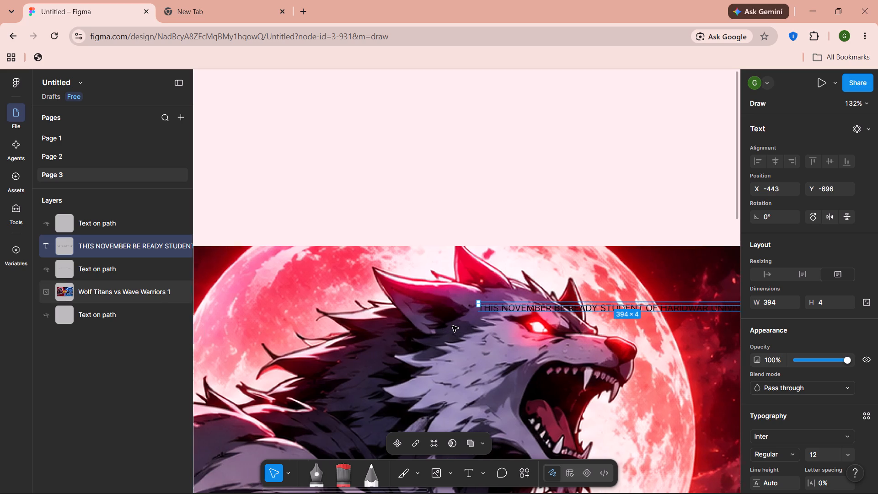
scroll(452, 326, "left", 3)
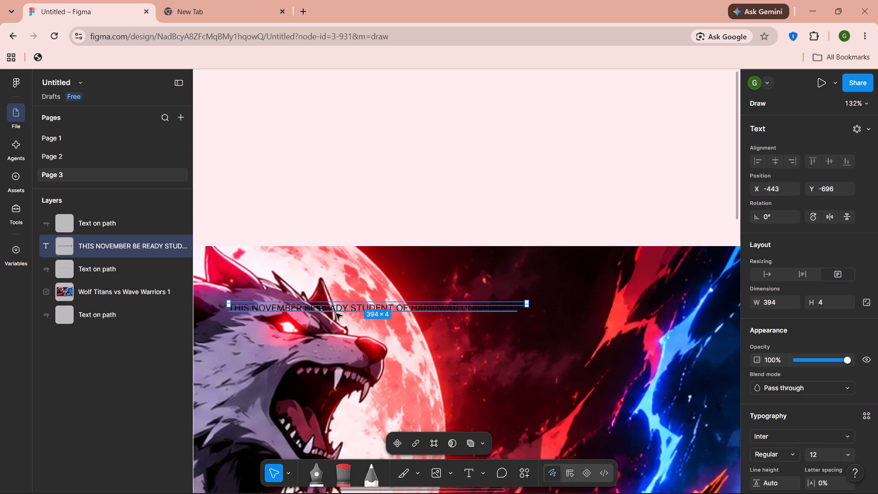
left_click_drag(228, 312, 251, 310)
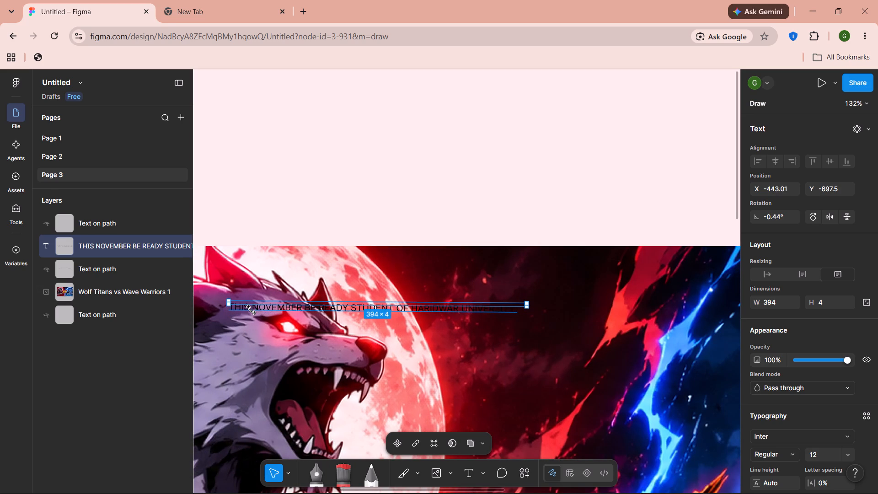
left_click_drag(251, 310, 251, 311)
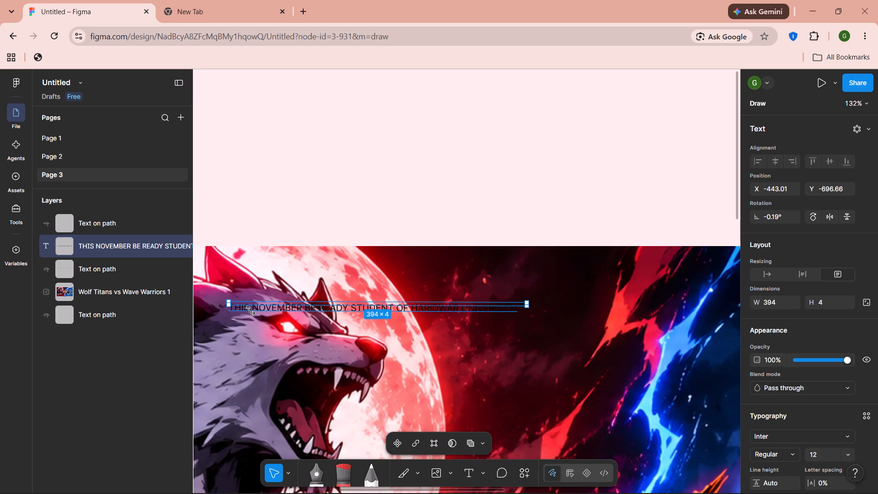
left_click_drag(251, 311, 251, 311)
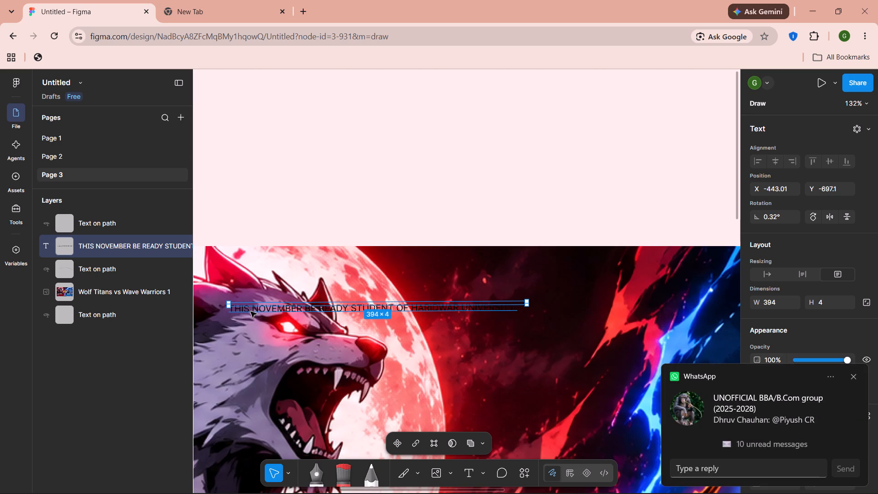
Move the announcement text off the wolf's head to the lightning divide between the red and blue halves.
left_click_drag(251, 311, 476, 317)
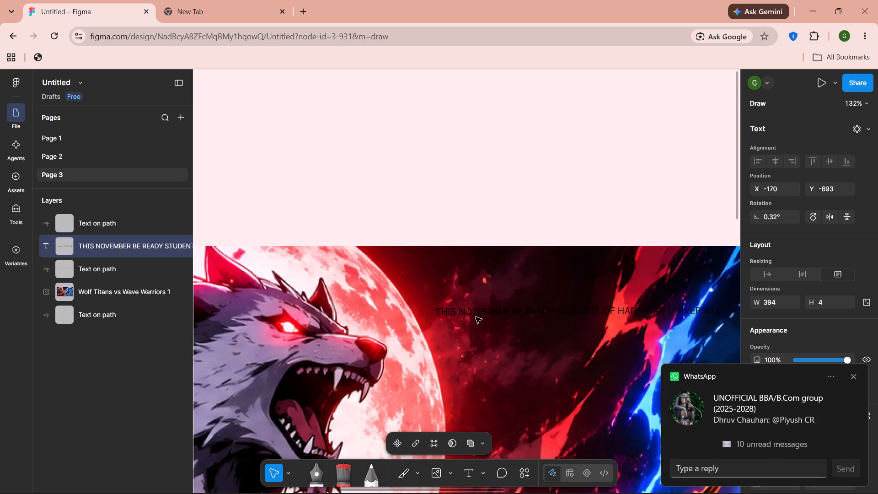
left_click_drag(476, 317, 546, 317)
Reposition the Wolf Titans vs Wave Warriors image behind the text to about X -1159, Y -787.
left_click_drag(519, 362, 335, 377)
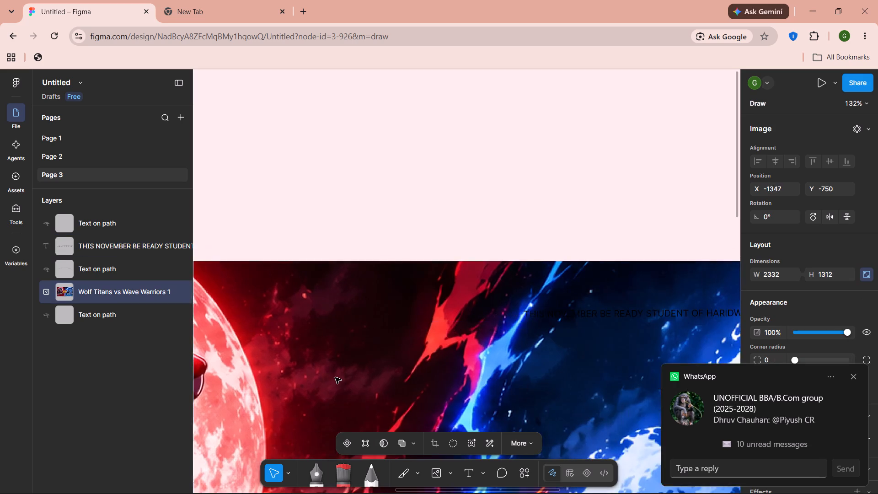
left_click_drag(335, 377, 481, 349)
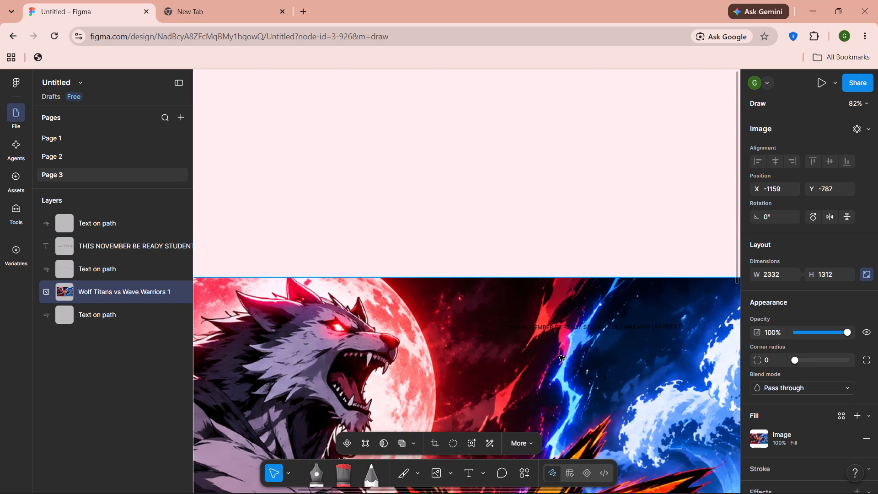
Shift the announcement text slightly toward the wolf, to about X -88, Y -686.
left_click(571, 325)
left_click_drag(571, 325, 554, 327)
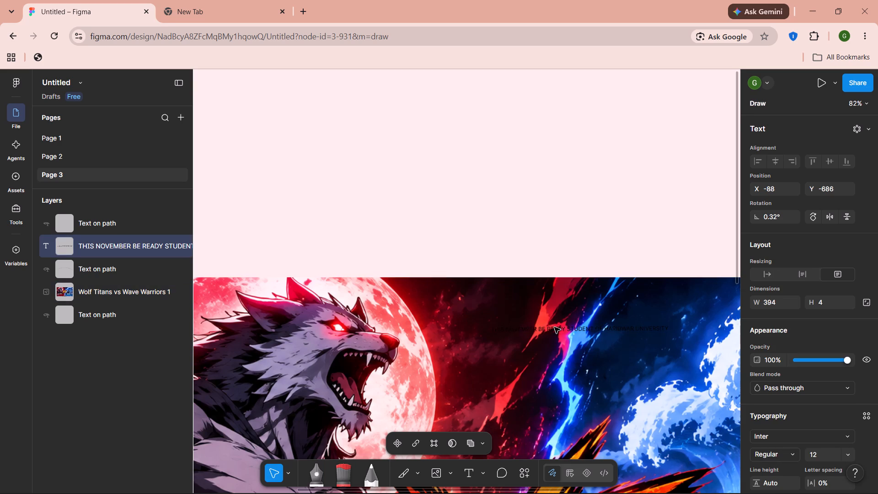
Place the announcement text across the red and blue lightning at about X -121, Y -694, with a box height of about 7.2.
left_click_drag(554, 327, 544, 328)
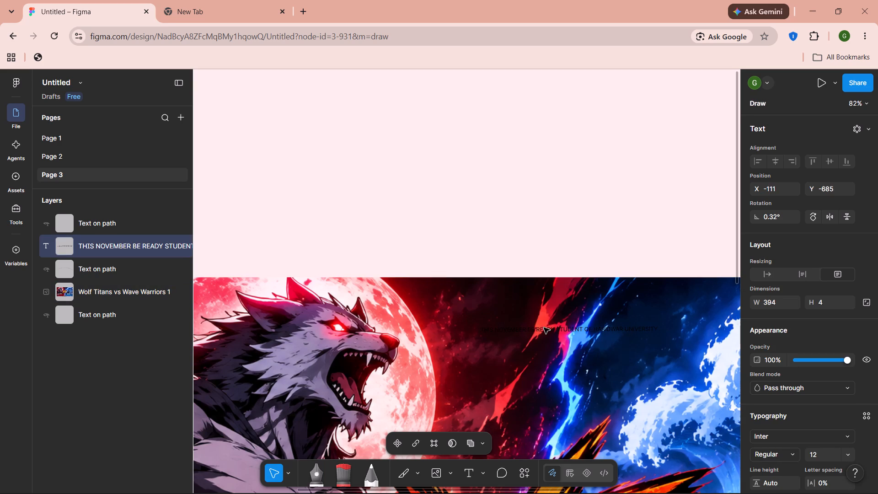
left_click_drag(544, 328, 539, 323)
left_click(539, 323)
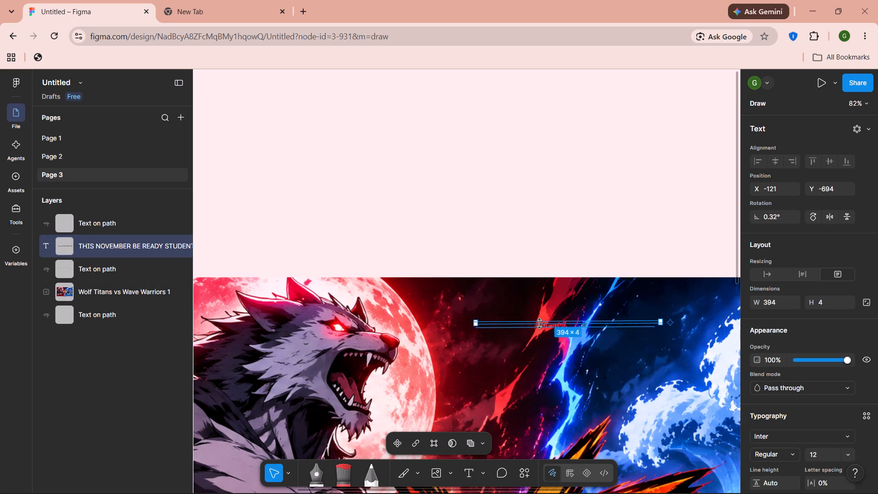
left_click_drag(478, 326, 495, 325)
left_click_drag(495, 325, 500, 325)
left_click(531, 230)
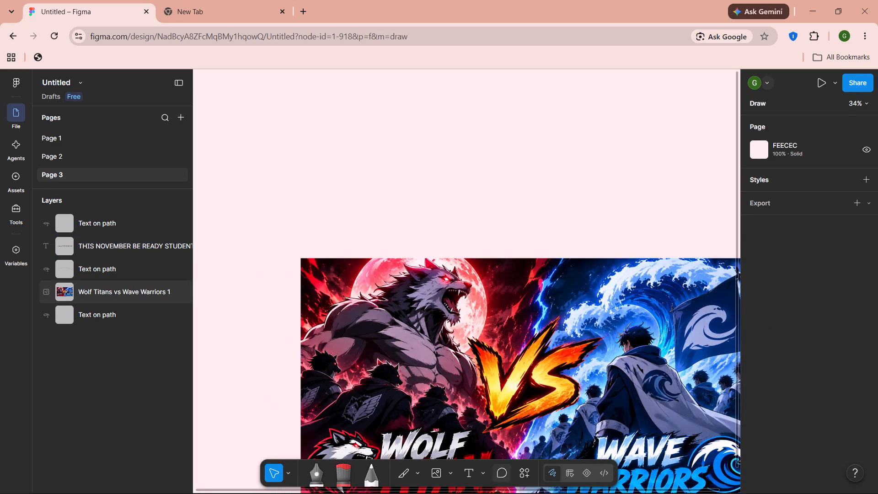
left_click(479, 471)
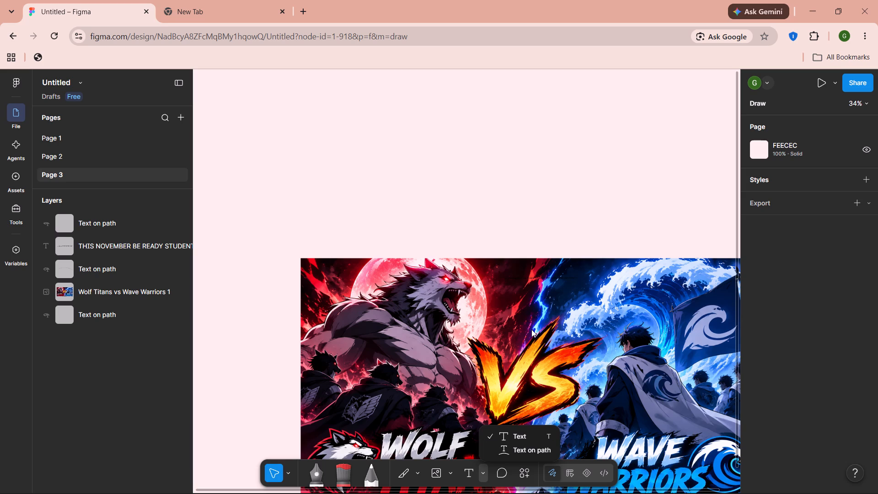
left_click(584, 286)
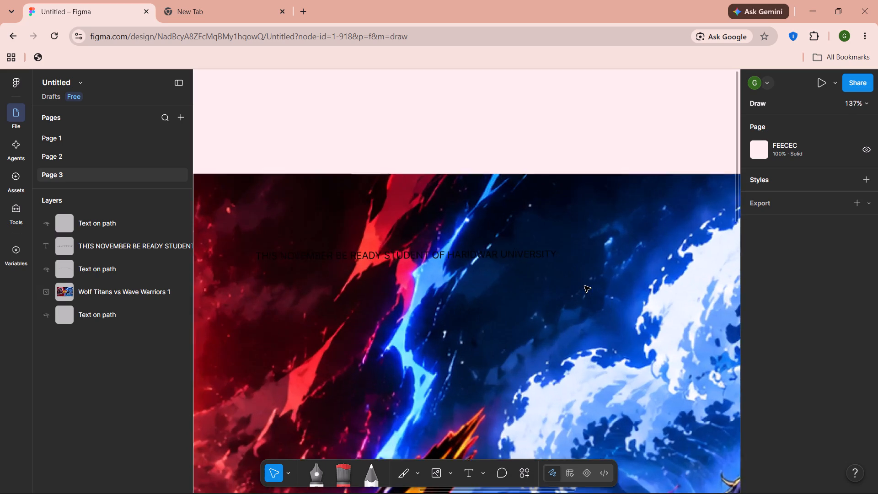
Shift the announcement text across the lightning to about X -97, Y -691.
left_click(252, 252)
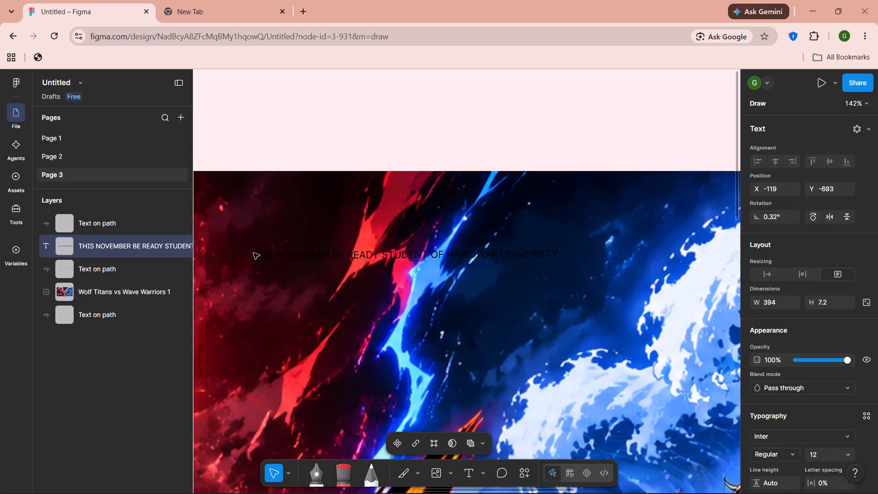
left_click(287, 130)
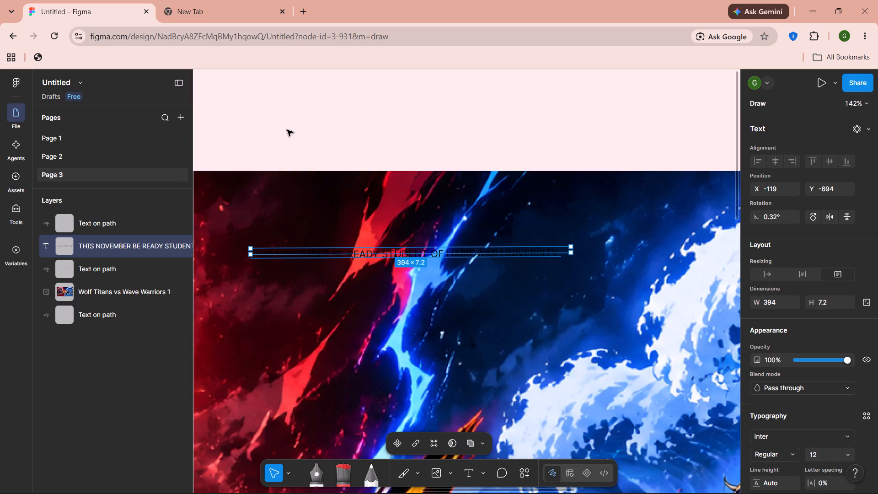
left_click_drag(255, 253, 282, 256)
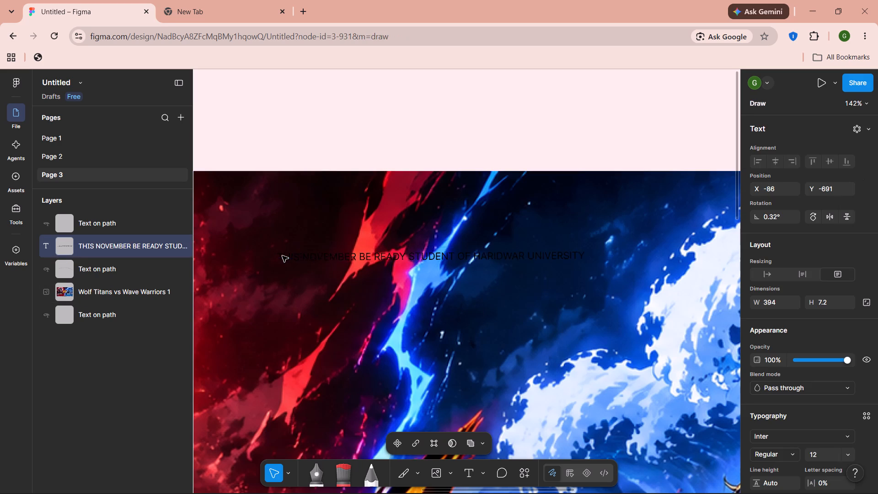
left_click_drag(282, 256, 273, 256)
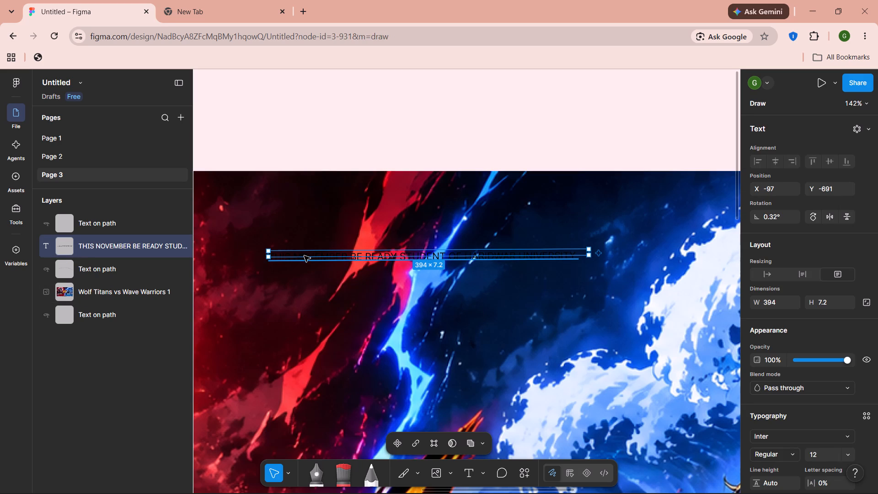
Reposition the Wolf Titans vs Wave Warriors image beneath the announcement text to about X -1160, Y -798.
left_click_drag(295, 298, 276, 278)
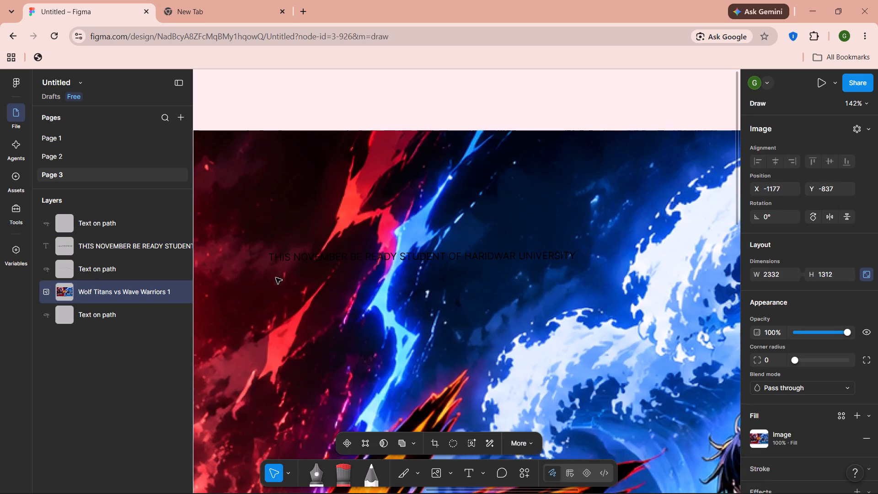
left_click_drag(276, 278, 294, 290)
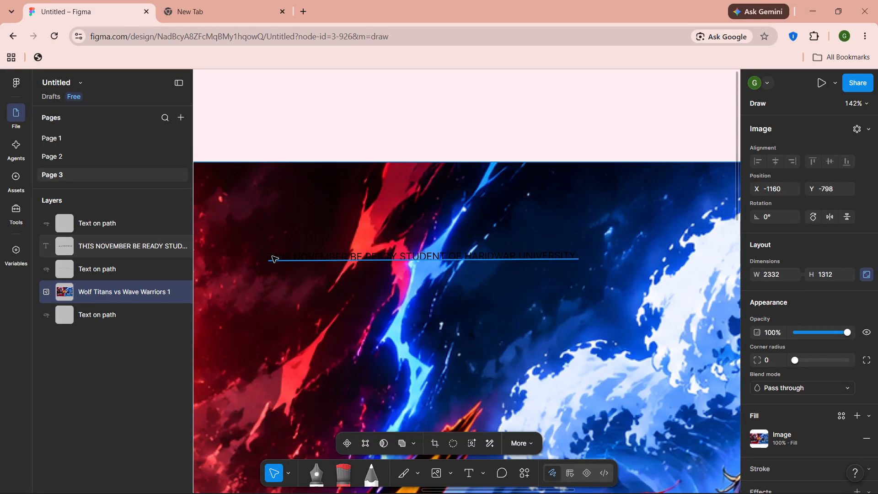
Nudge the Wolf Titans vs Wave Warriors image beneath the announcement text to about X -1142, Y -794.
left_click_drag(271, 255, 282, 256)
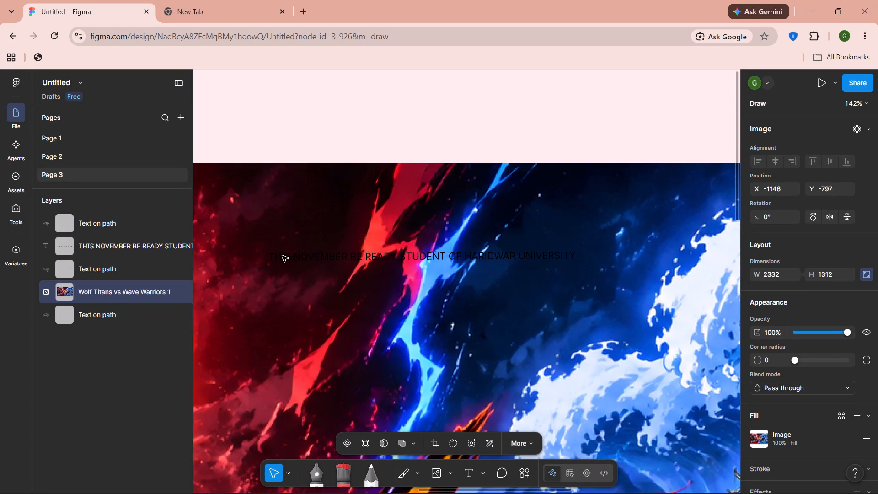
left_click_drag(282, 256, 286, 258)
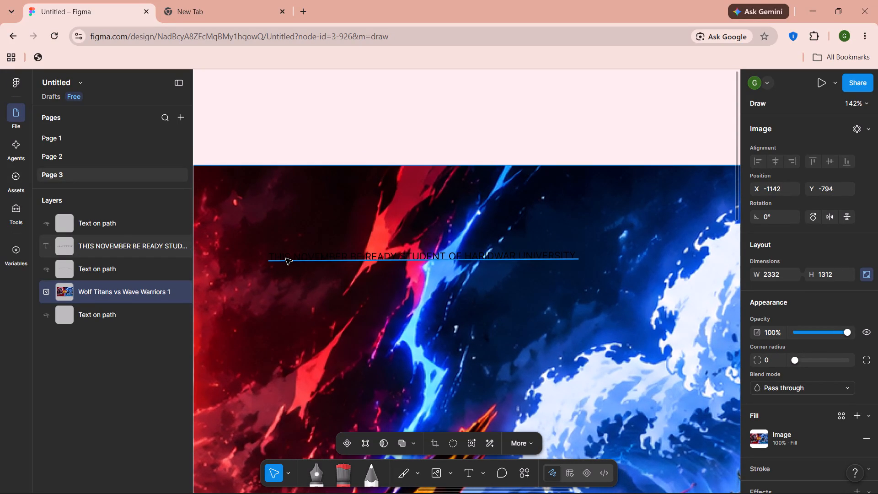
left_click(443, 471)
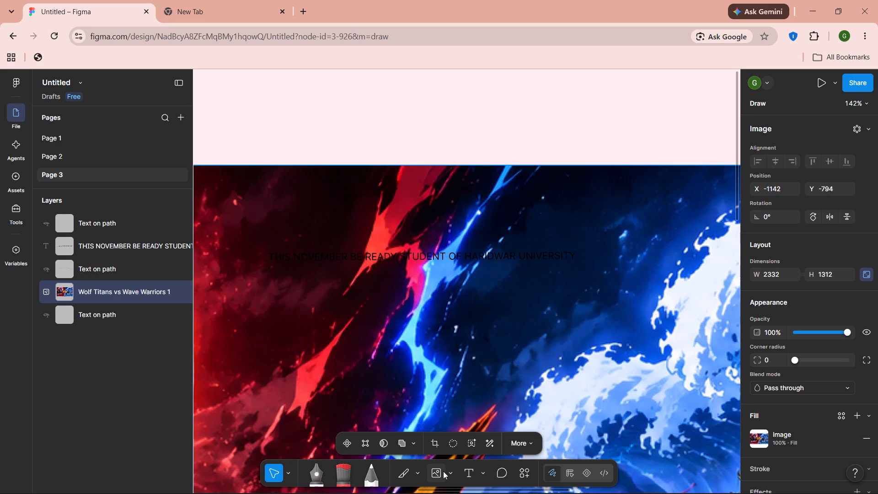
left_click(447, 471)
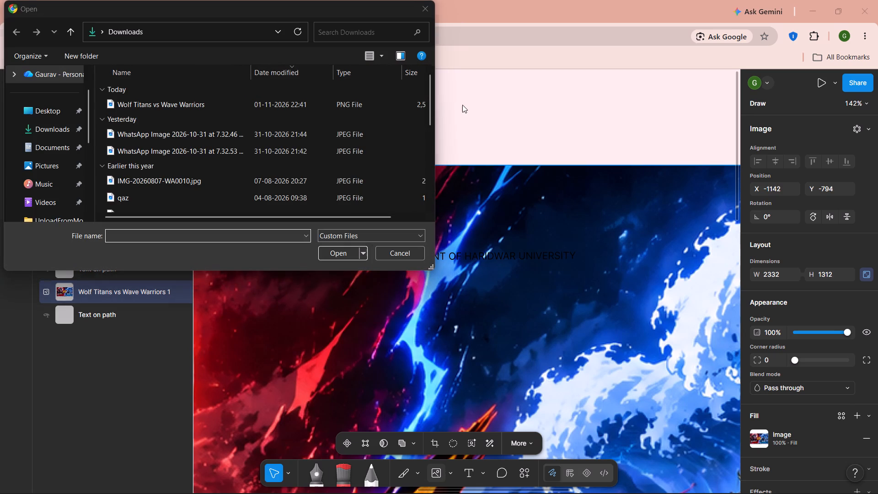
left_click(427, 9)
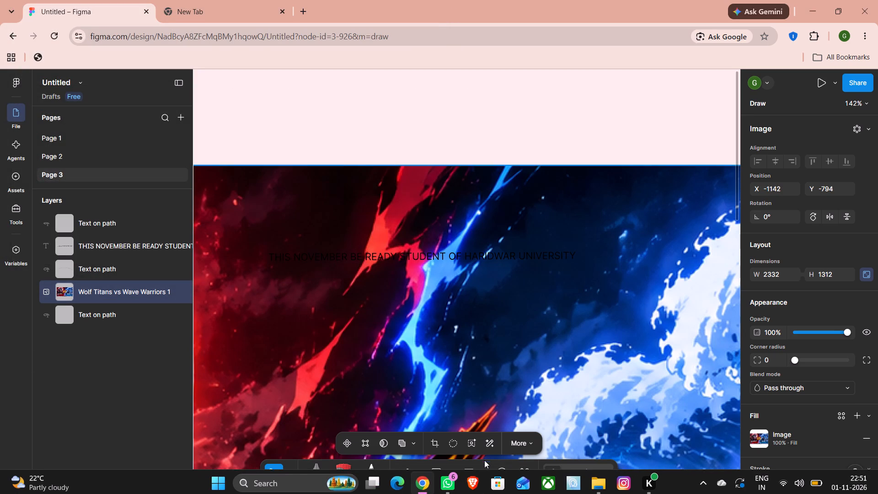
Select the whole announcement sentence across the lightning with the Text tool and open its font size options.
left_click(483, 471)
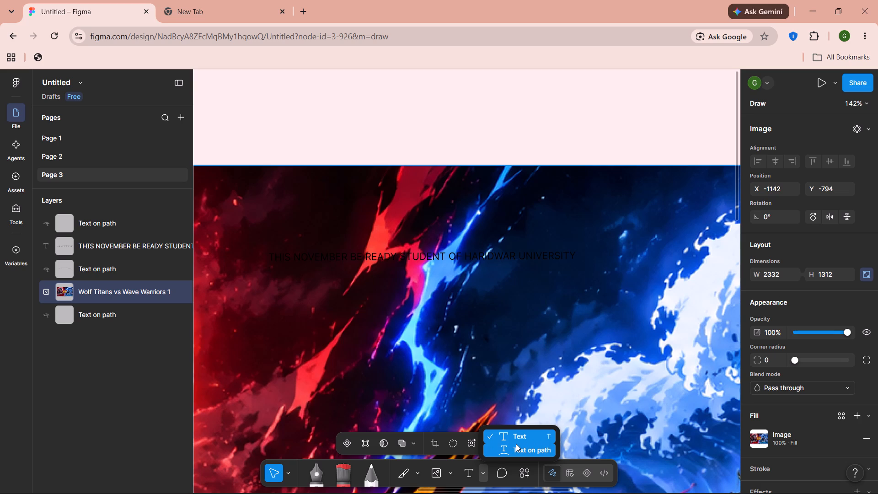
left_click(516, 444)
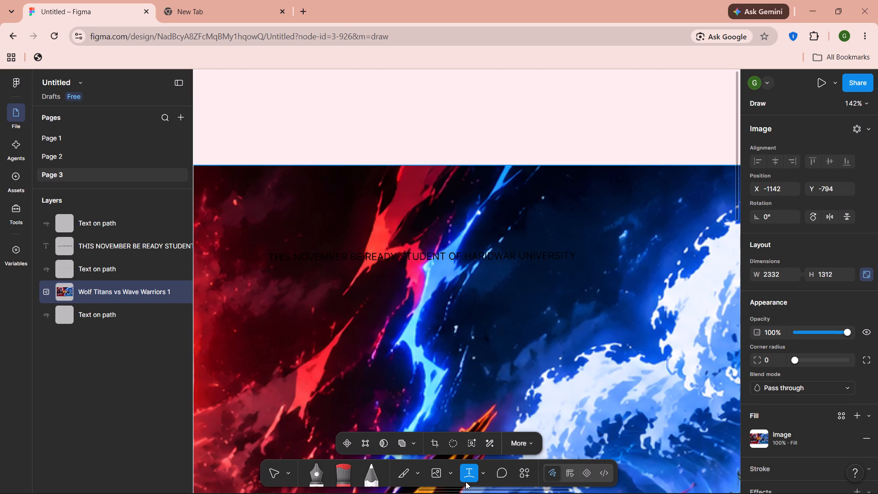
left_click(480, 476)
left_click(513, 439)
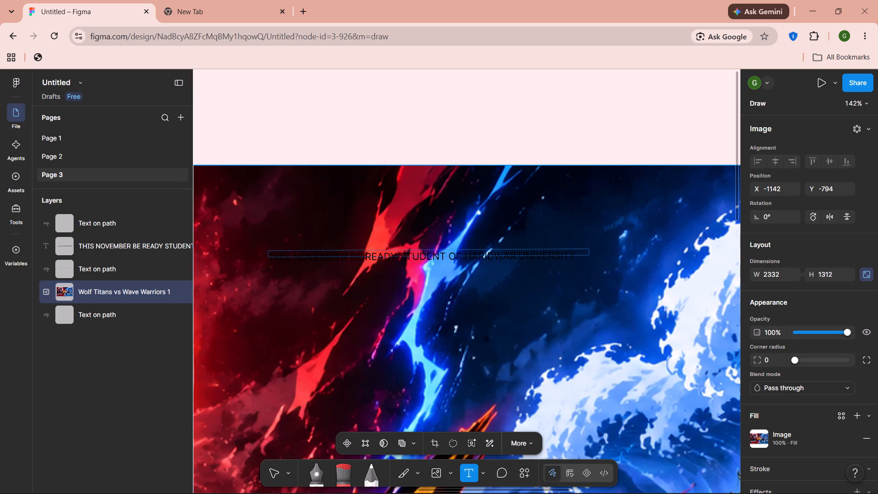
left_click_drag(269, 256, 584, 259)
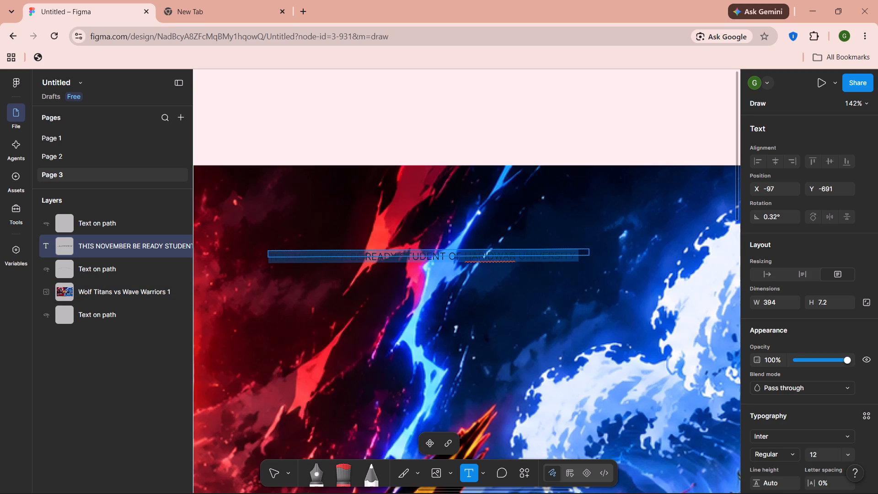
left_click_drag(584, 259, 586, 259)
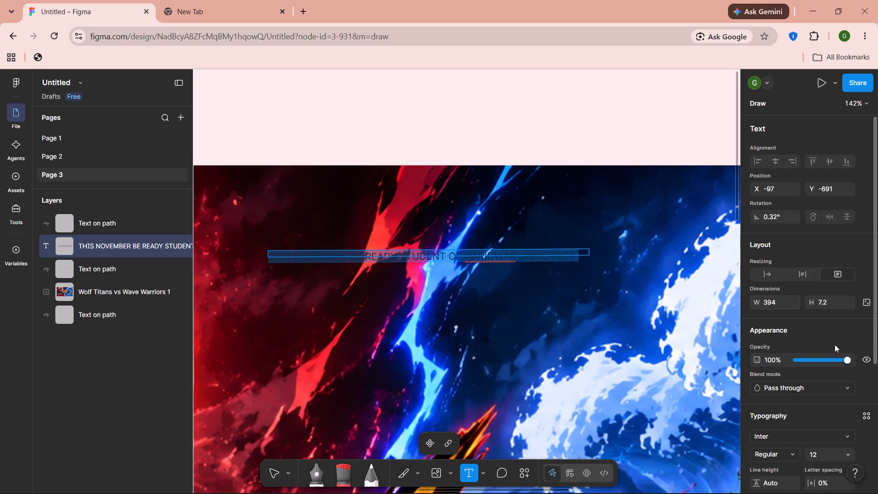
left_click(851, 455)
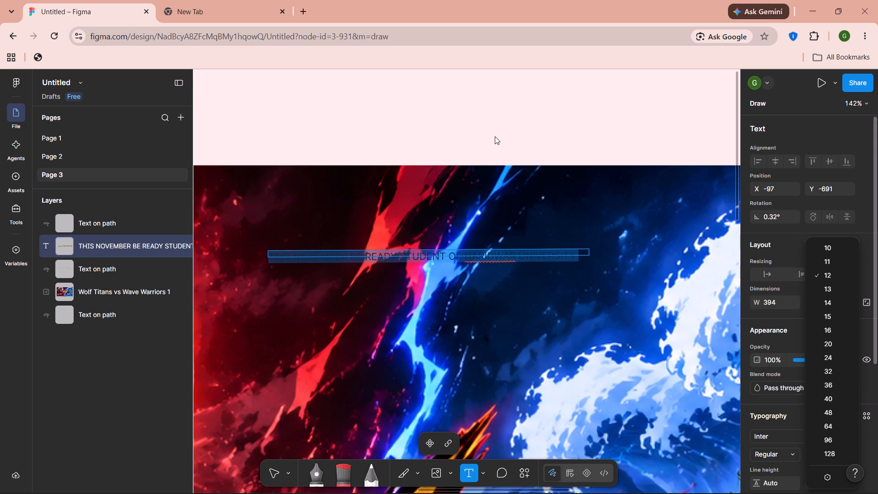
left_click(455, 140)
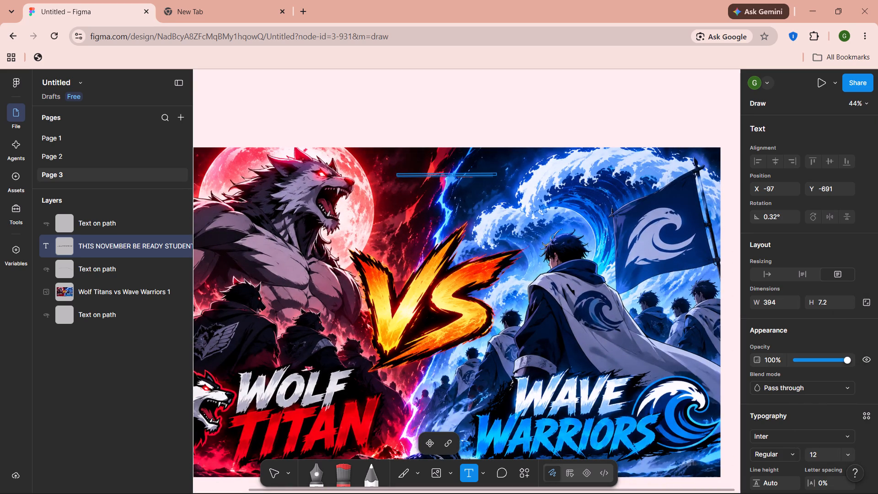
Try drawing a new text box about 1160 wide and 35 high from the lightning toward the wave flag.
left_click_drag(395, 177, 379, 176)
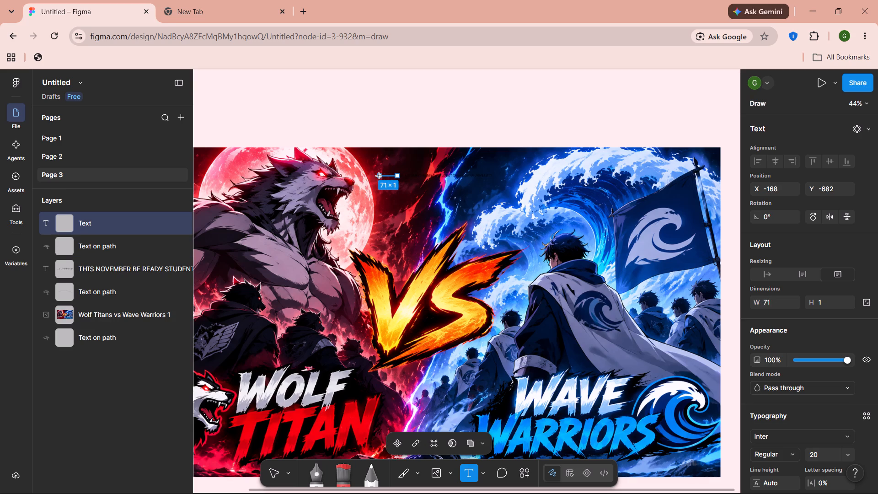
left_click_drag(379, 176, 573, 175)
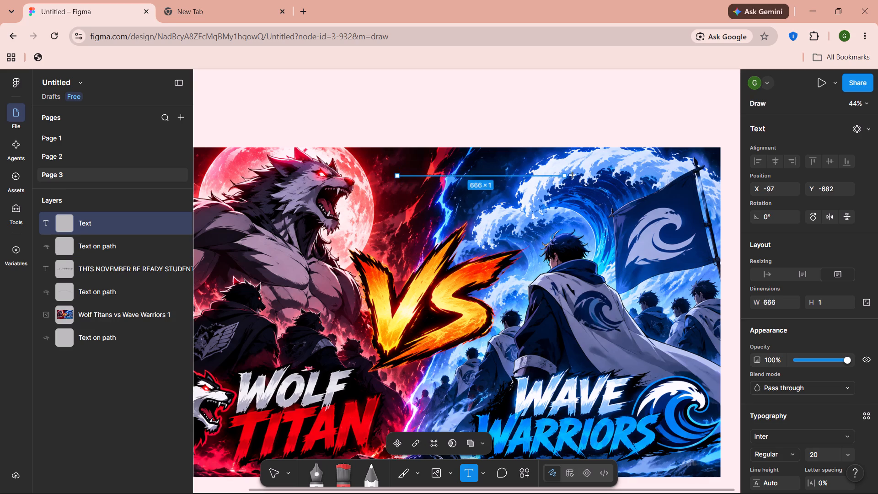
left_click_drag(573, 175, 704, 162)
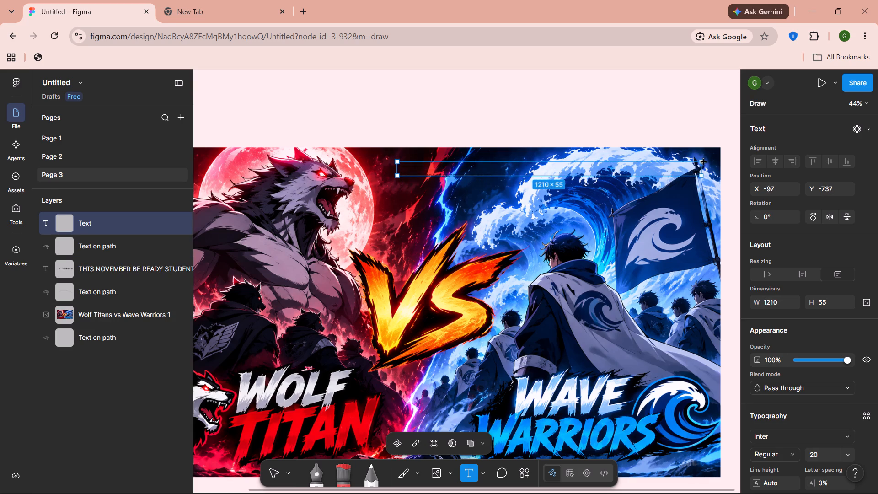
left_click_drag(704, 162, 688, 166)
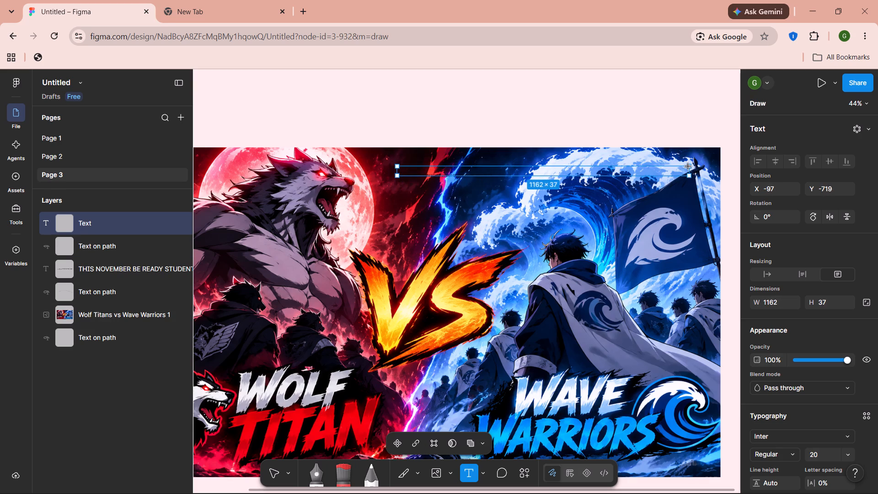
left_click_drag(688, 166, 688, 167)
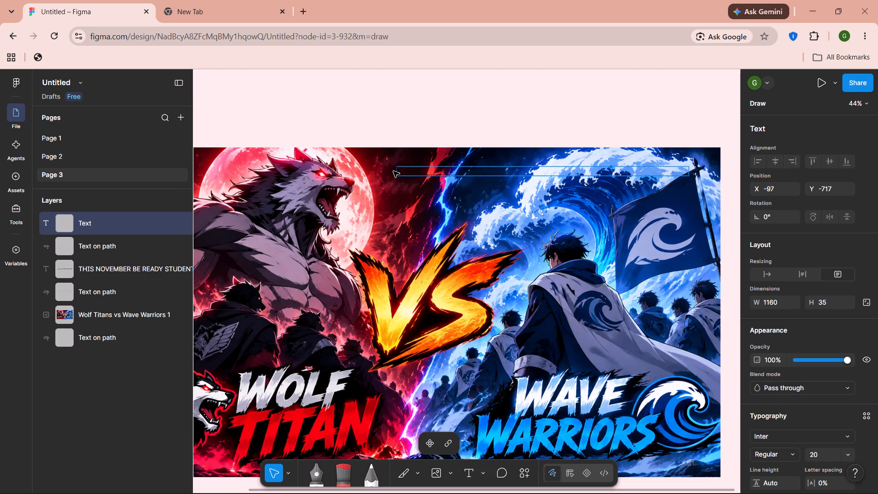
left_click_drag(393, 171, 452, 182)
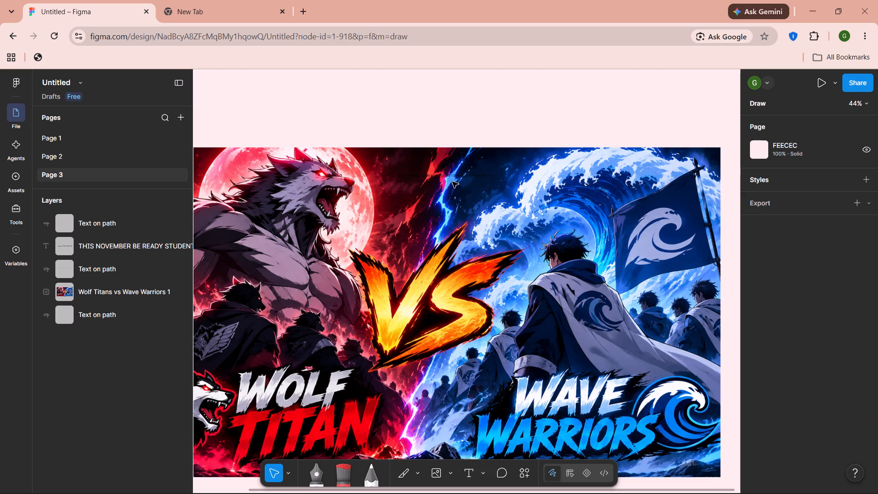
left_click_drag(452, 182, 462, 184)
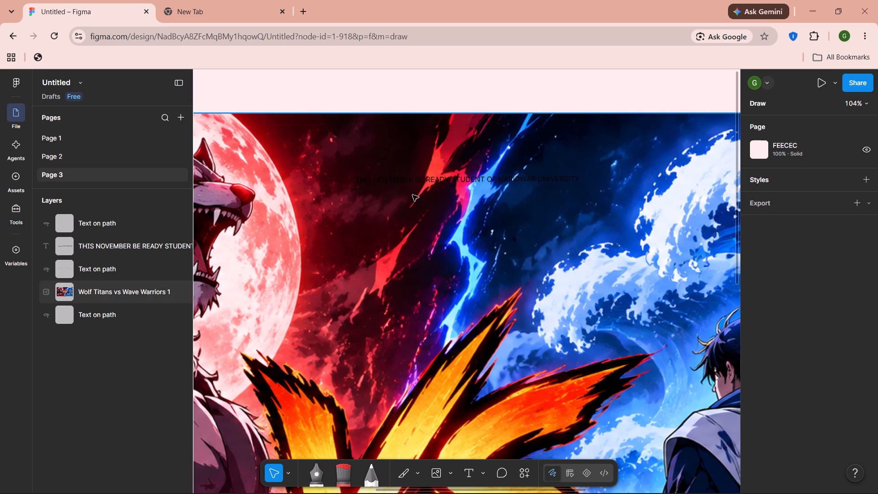
Extend the announcement text box back over the wolf to about X -853, making it about 1150 wide and 16.55 high.
left_click(357, 182)
left_click_drag(354, 183, 186, 188)
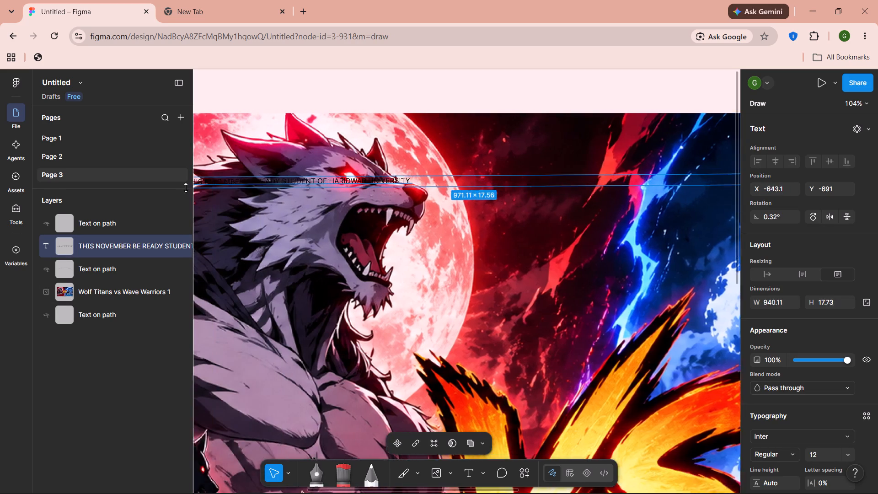
left_click_drag(186, 188, 216, 188)
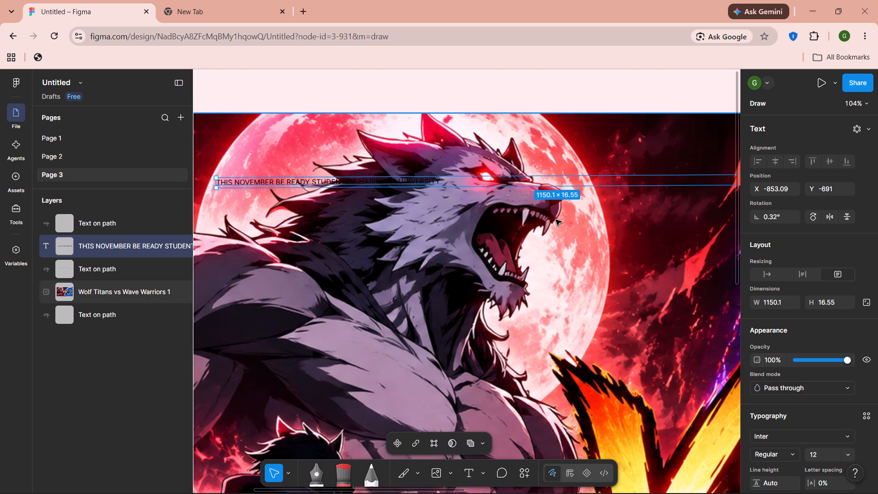
left_click(556, 221)
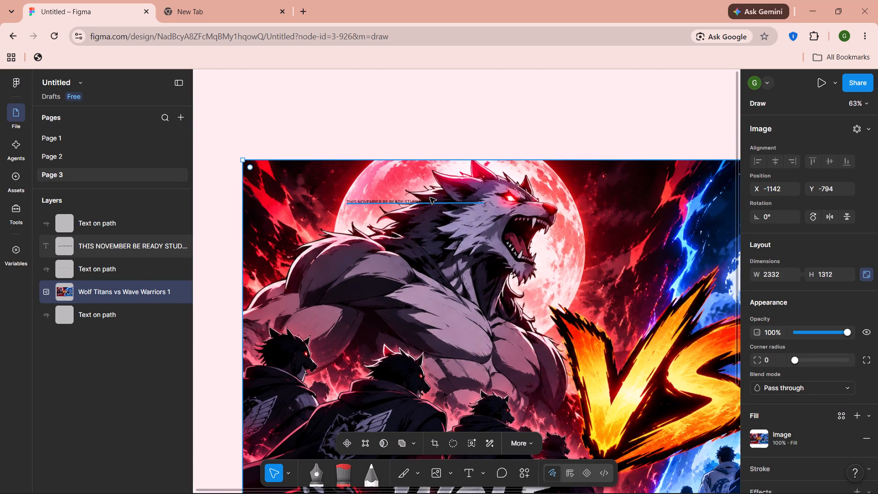
Try font size 40 on the whole announcement sentence over the wolf, and settle on size 36.
scroll(411, 198, "up", 1)
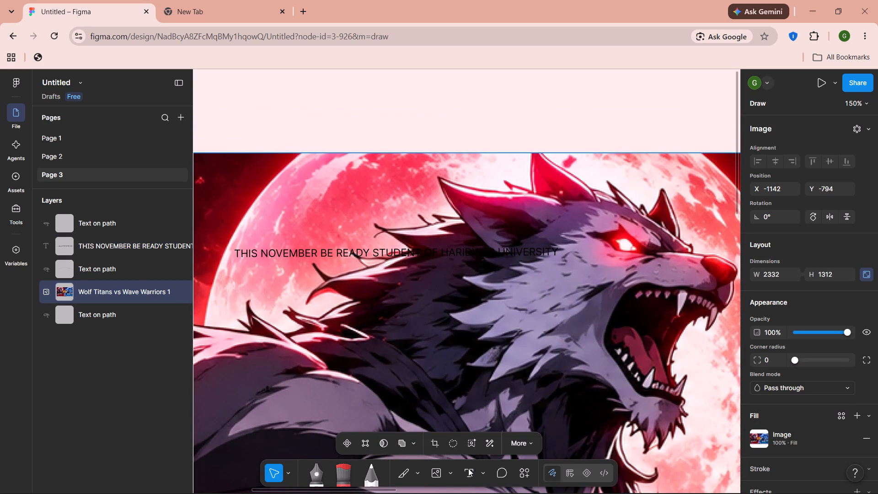
left_click(481, 471)
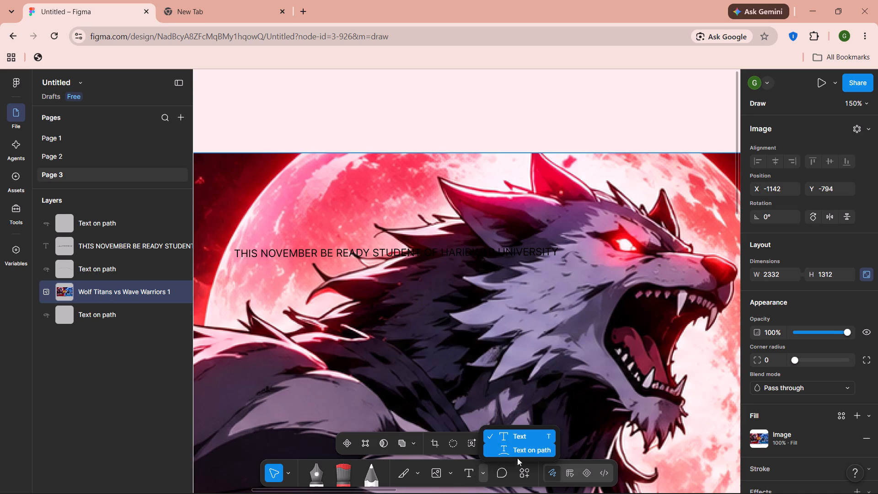
left_click(512, 437)
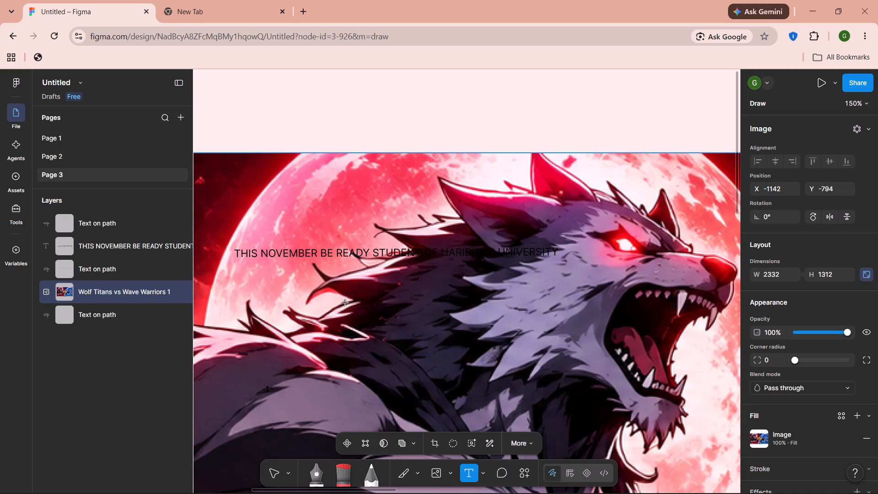
left_click_drag(236, 252, 302, 243)
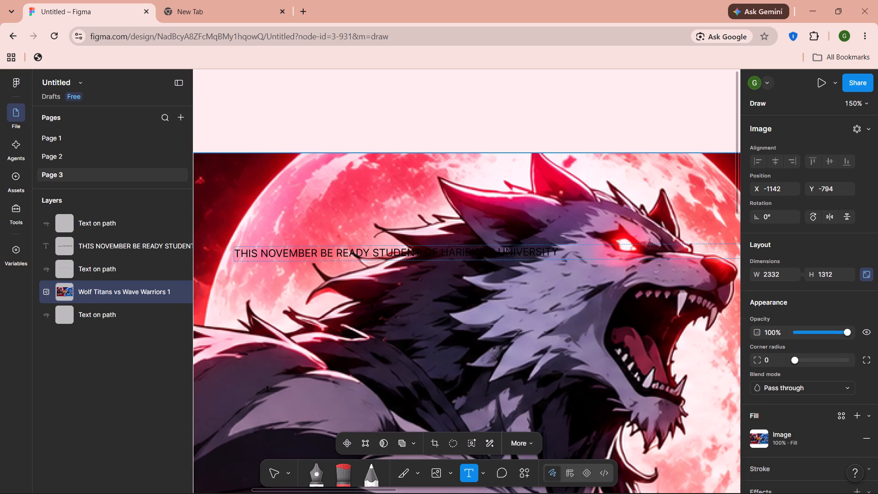
left_click_drag(302, 243, 600, 267)
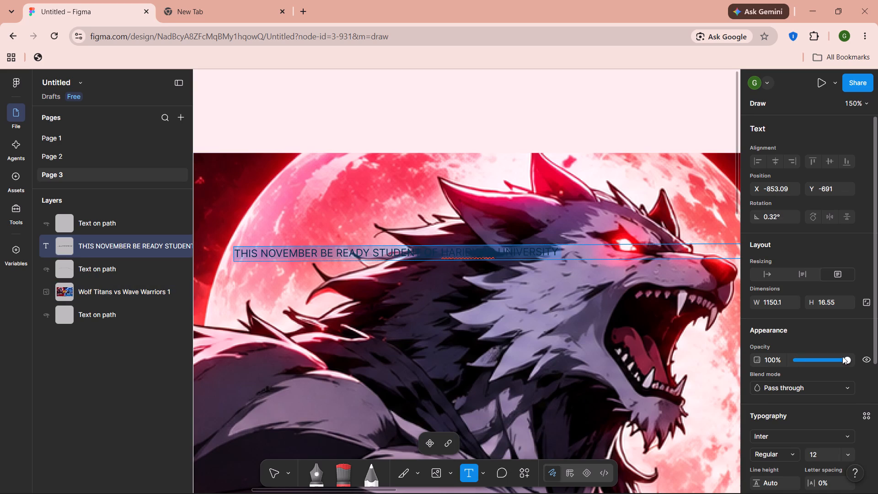
left_click(849, 453)
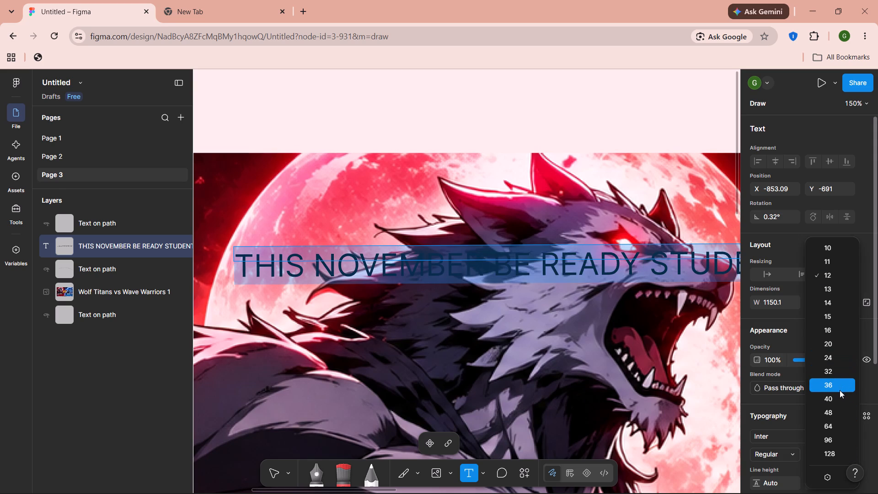
left_click(837, 393)
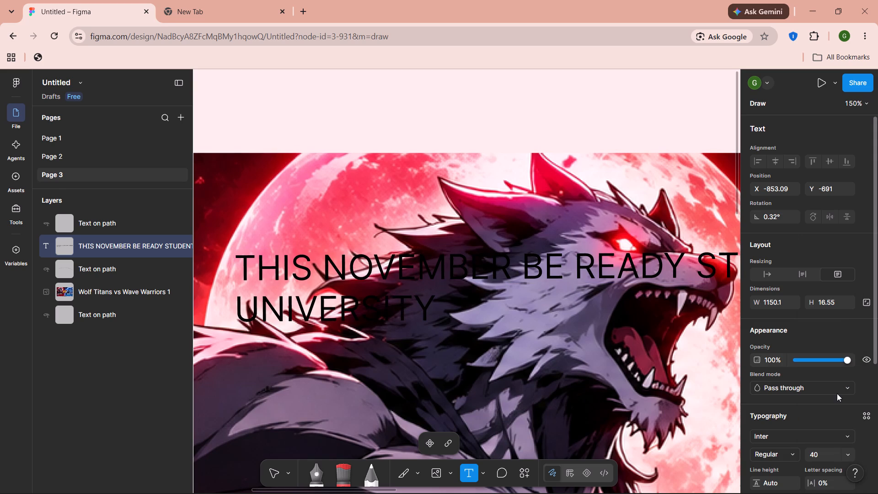
left_click(846, 451)
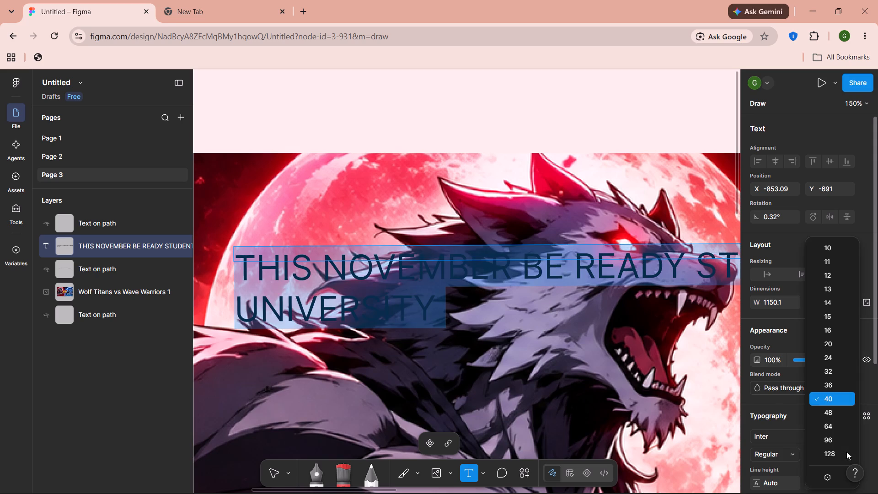
left_click(828, 388)
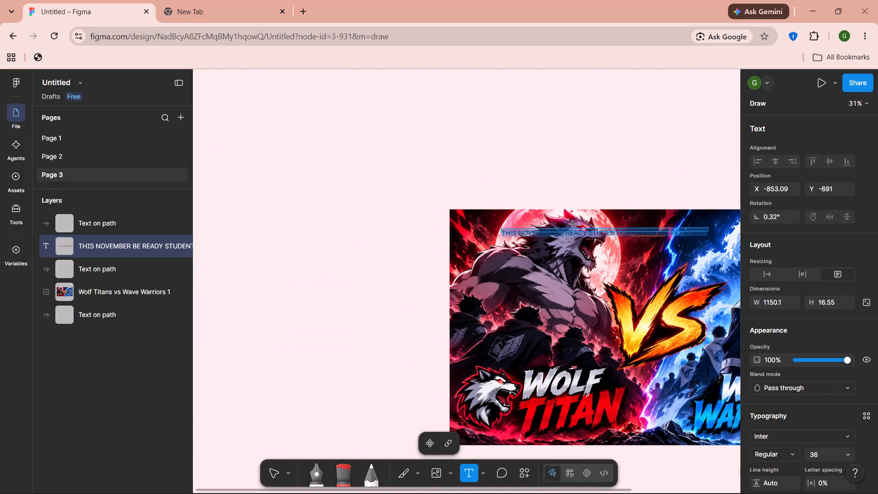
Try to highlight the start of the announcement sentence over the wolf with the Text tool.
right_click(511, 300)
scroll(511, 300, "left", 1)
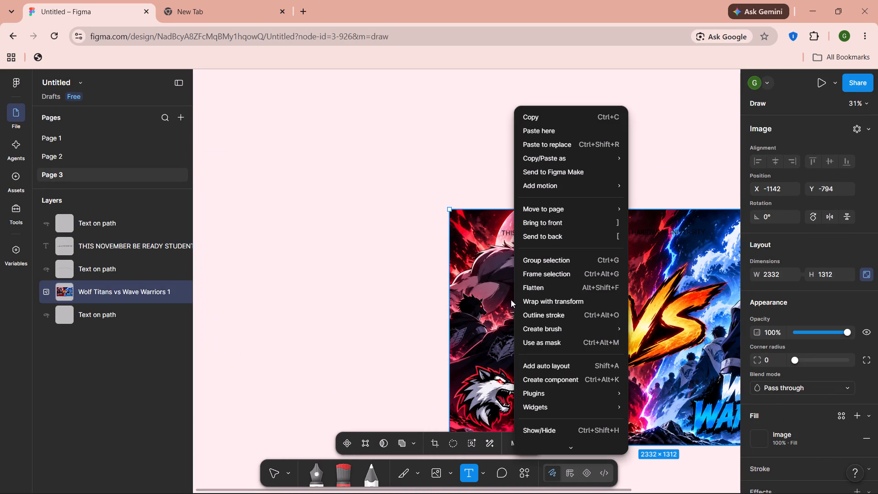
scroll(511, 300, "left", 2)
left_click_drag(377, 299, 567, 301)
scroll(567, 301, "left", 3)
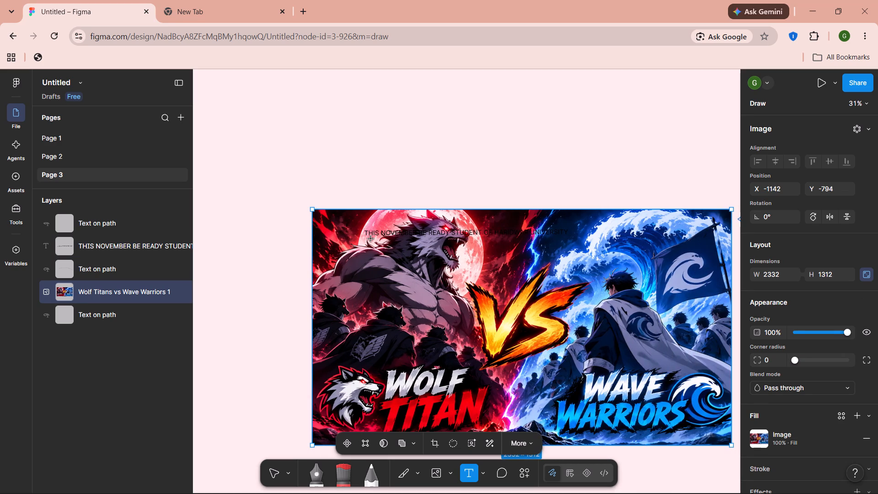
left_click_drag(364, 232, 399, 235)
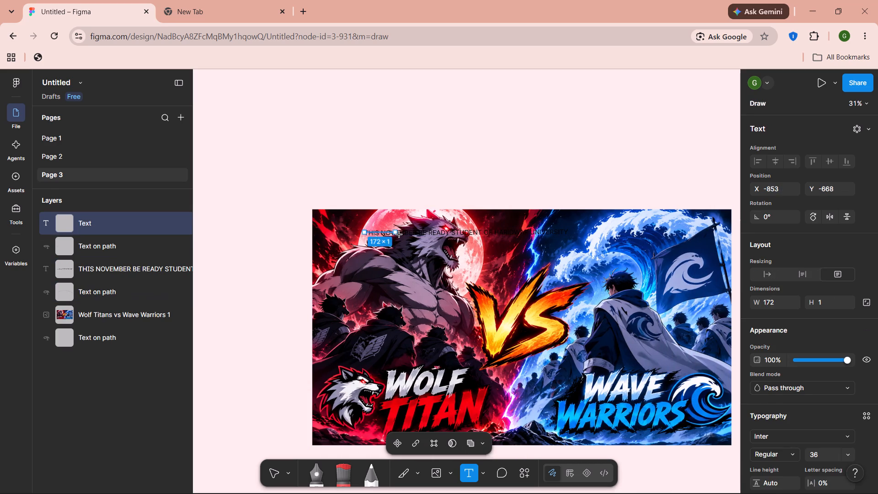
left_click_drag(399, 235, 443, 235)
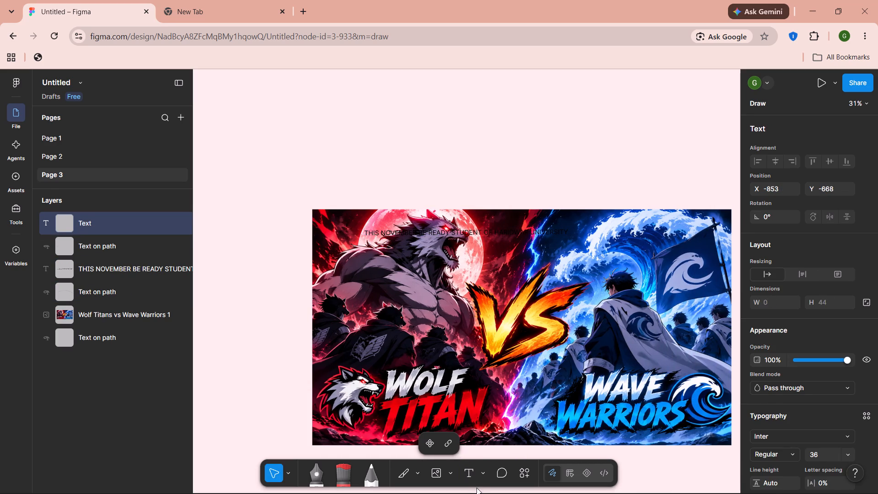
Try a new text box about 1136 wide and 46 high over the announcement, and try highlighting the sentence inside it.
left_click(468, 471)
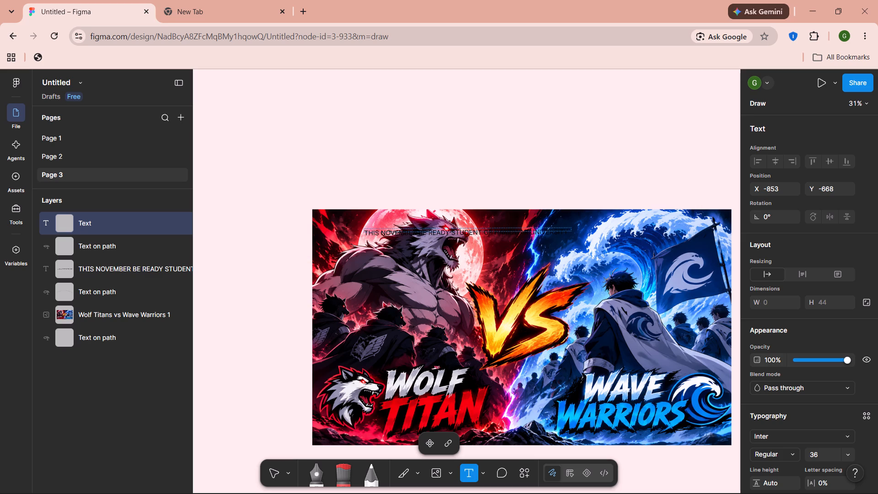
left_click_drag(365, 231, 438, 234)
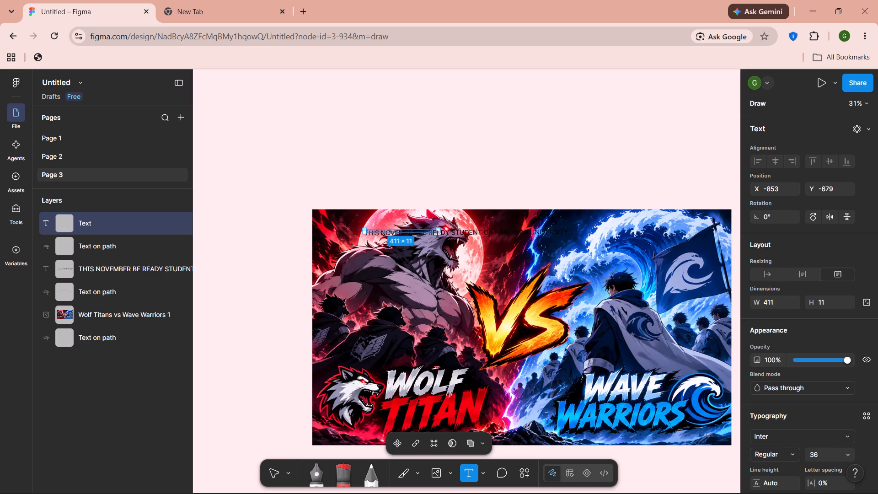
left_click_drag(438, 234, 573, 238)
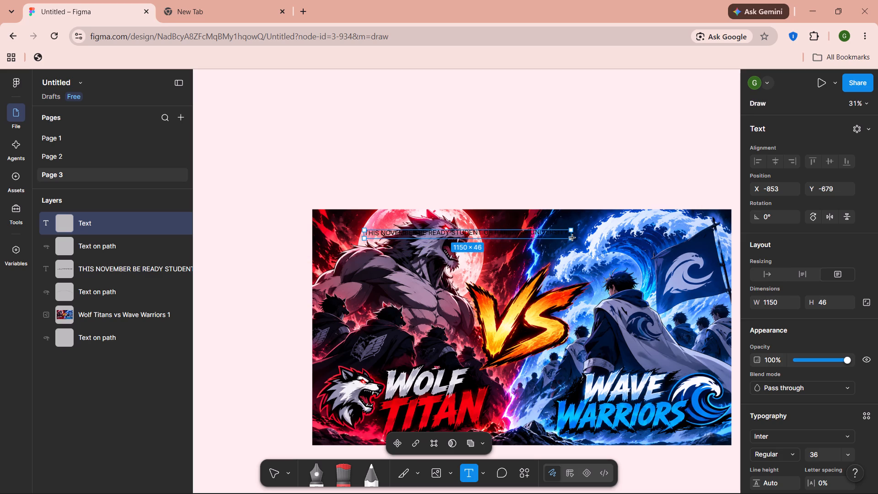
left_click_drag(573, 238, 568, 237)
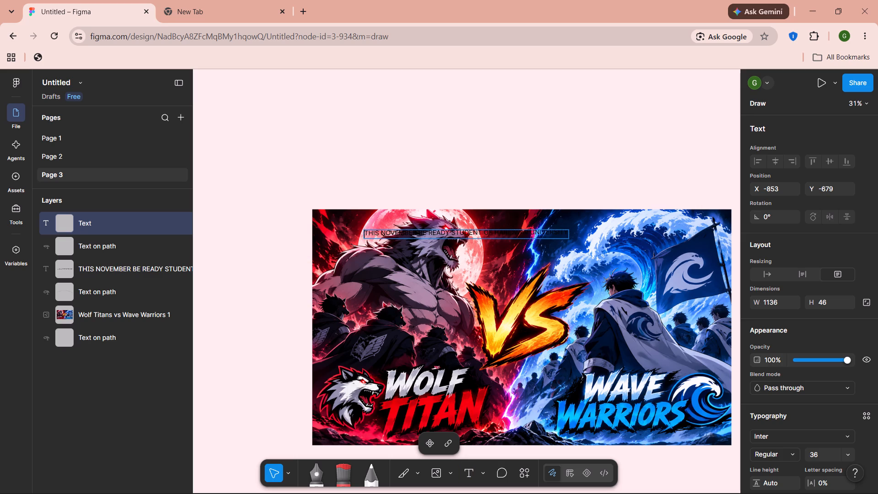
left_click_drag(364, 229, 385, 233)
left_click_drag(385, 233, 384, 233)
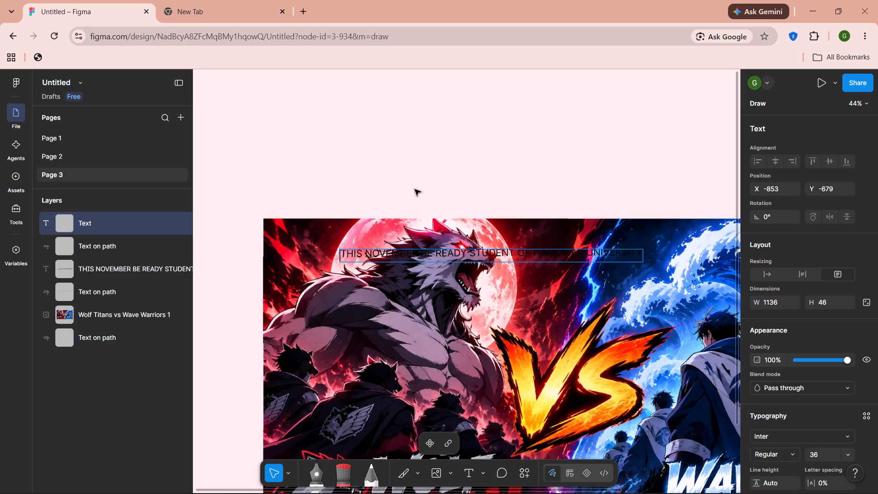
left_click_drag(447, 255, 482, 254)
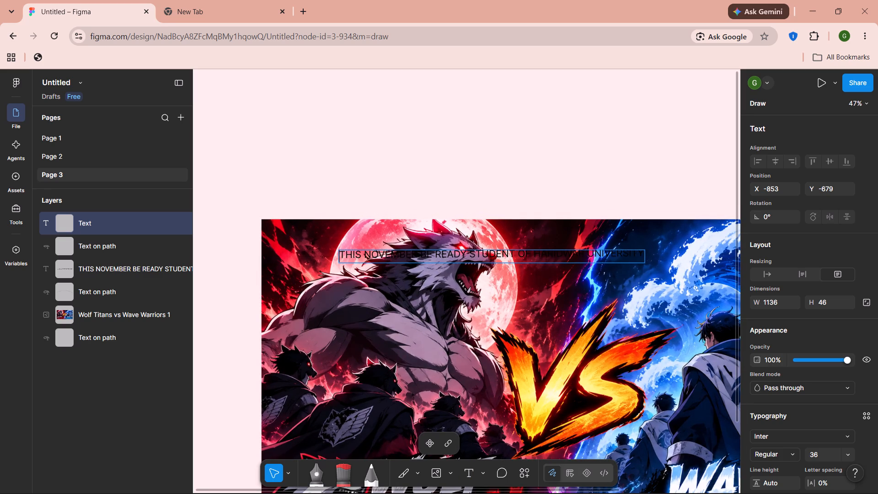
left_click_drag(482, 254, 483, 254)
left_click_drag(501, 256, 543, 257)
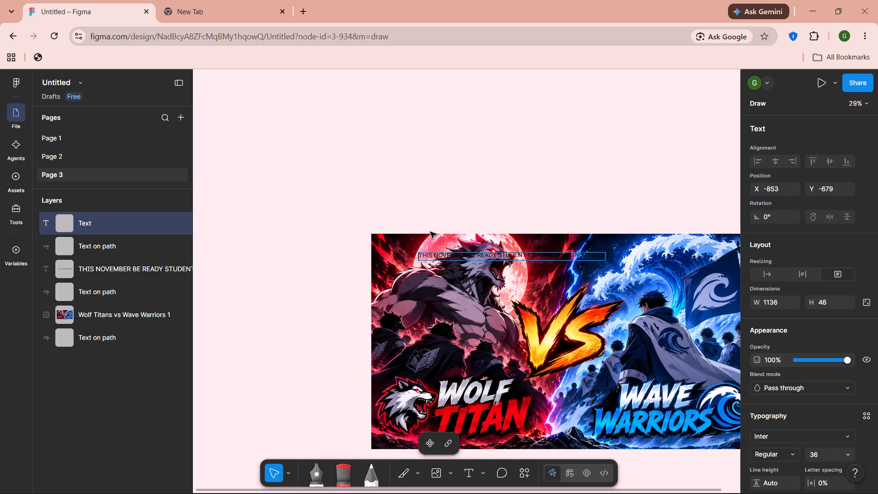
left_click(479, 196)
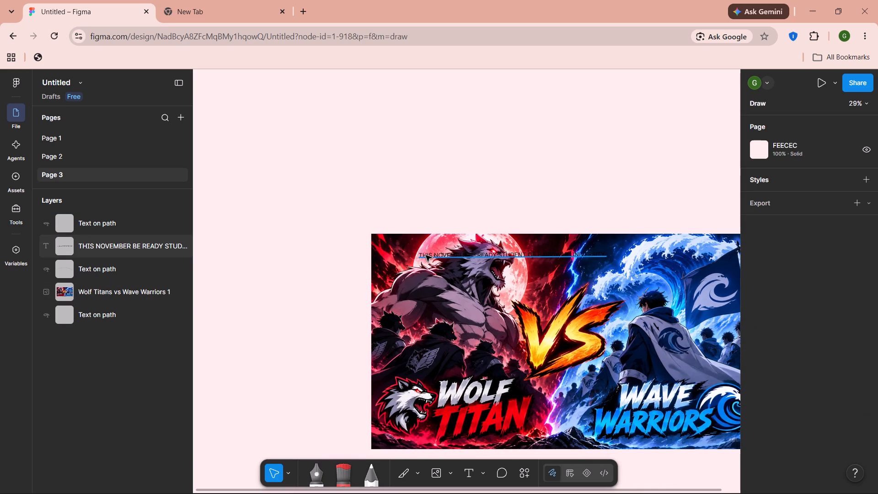
Move the announcement sentence across the lightning toward the wave flag, to about X -414, Y -656.
left_click_drag(426, 255, 483, 254)
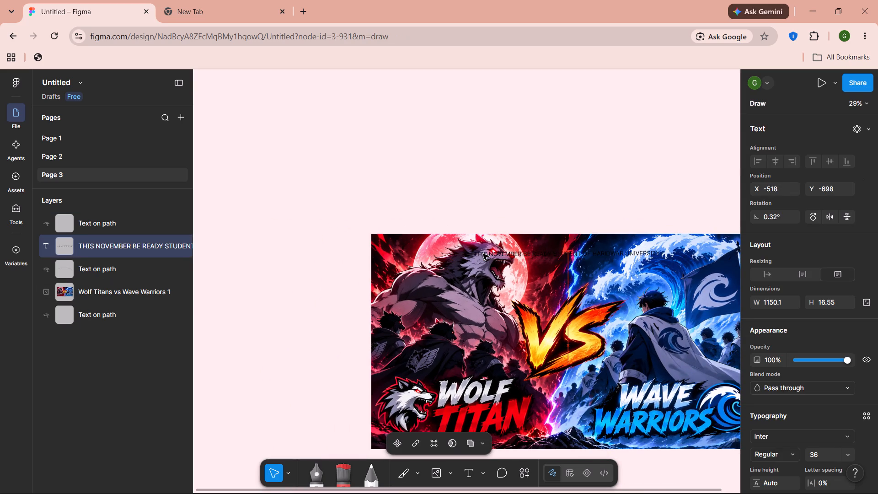
Move the announcement sentence down beside the wolf's jaws, to about X -414, Y -656, and deselect it.
left_click_drag(483, 254, 494, 260)
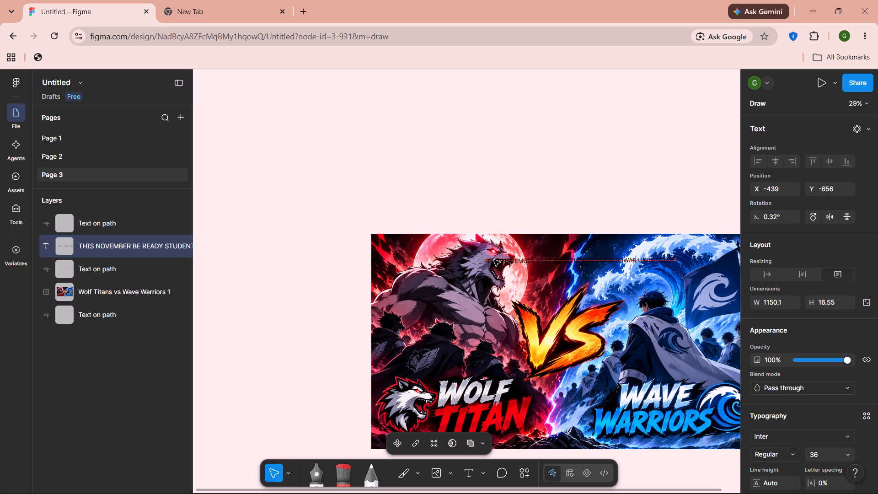
left_click_drag(494, 260, 498, 260)
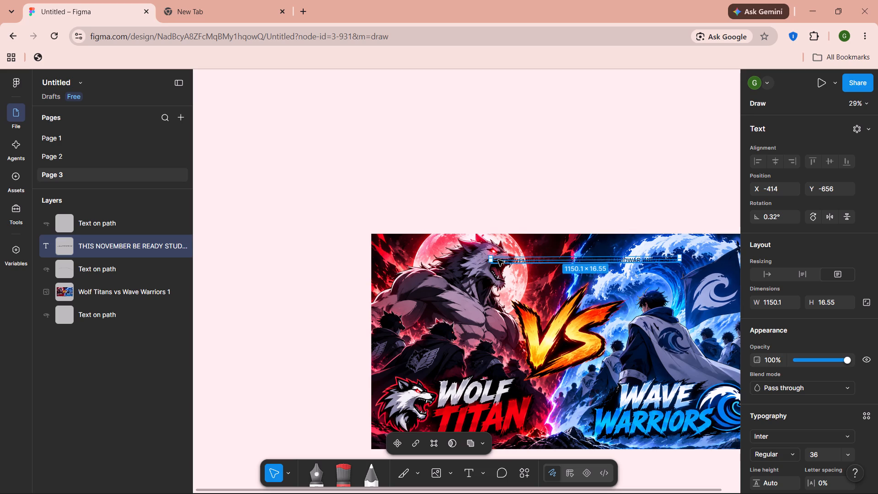
left_click(531, 185)
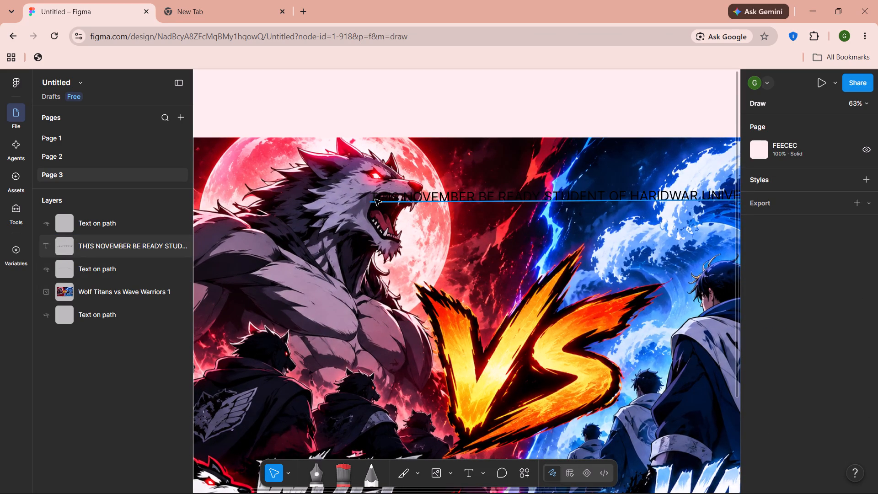
Try the Text tool at the first word of the announcement sentence, drawing a small text box about 13 wide and 14 high.
left_click(469, 477)
scroll(467, 421, "left", 1)
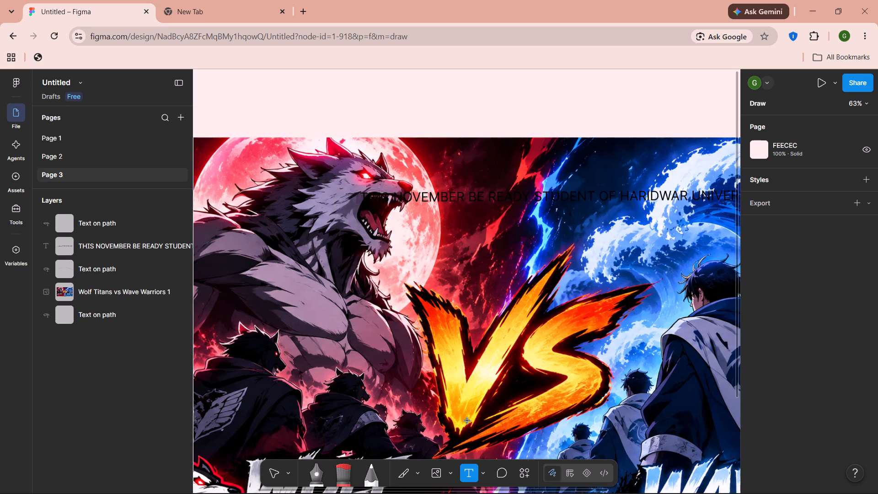
scroll(467, 421, "left", 1)
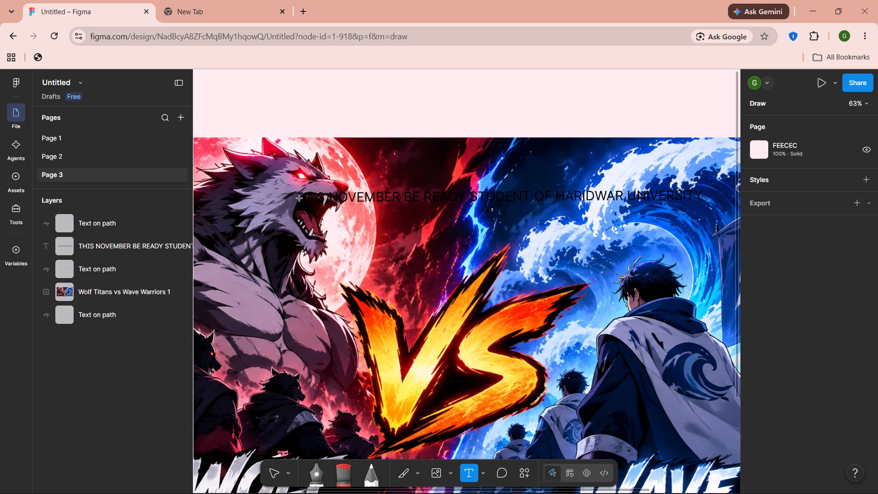
left_click_drag(300, 199, 295, 198)
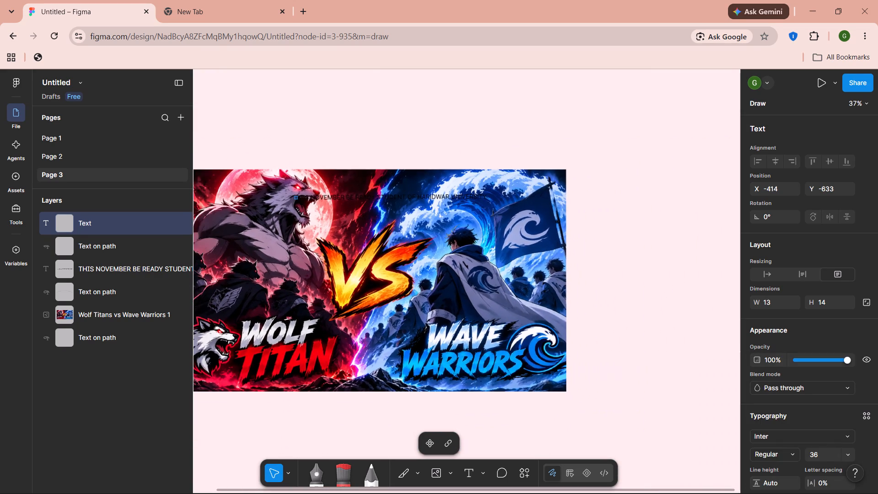
scroll(295, 198, "right", 1)
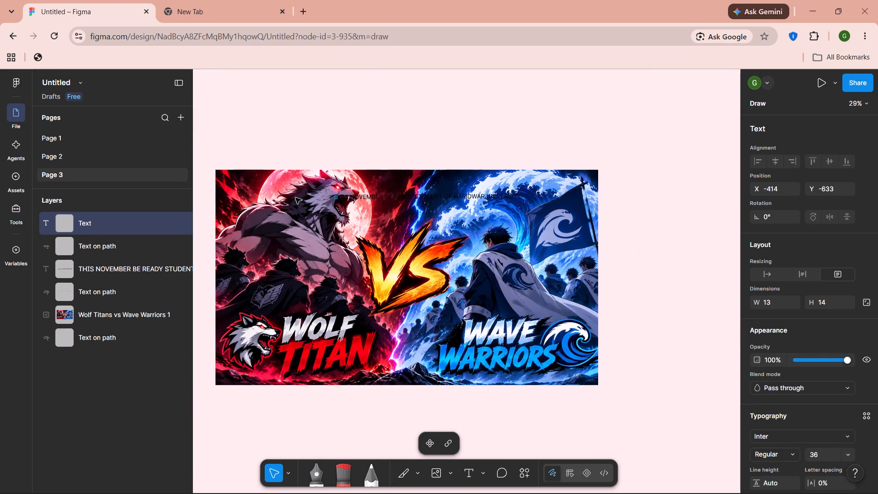
scroll(295, 198, "right", 1)
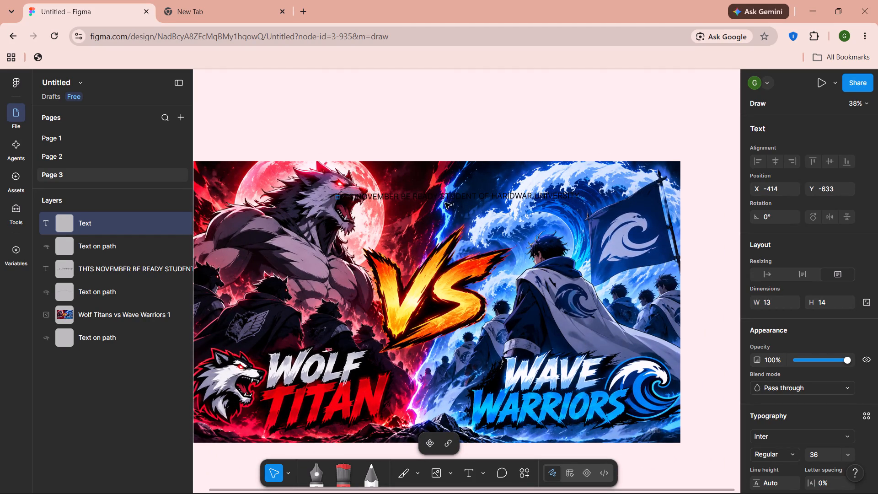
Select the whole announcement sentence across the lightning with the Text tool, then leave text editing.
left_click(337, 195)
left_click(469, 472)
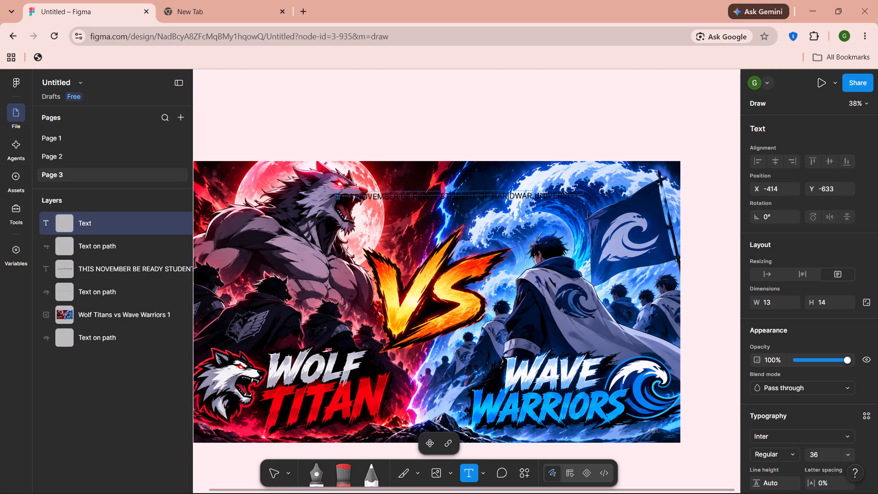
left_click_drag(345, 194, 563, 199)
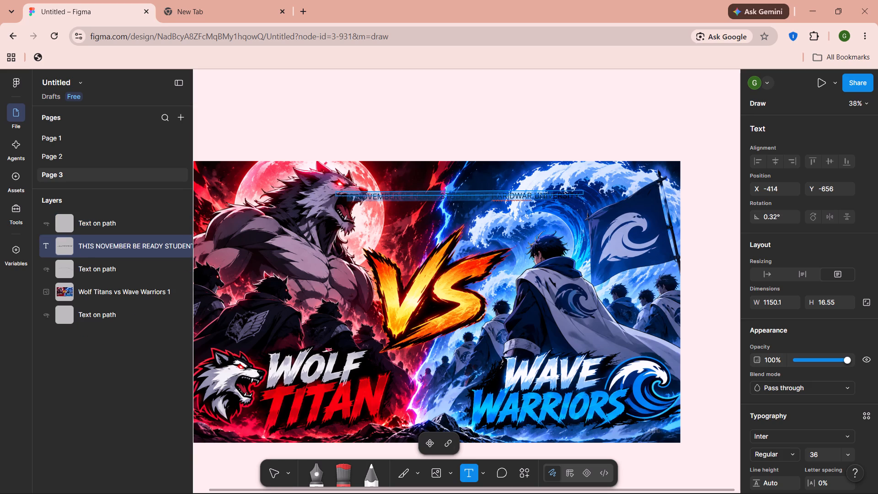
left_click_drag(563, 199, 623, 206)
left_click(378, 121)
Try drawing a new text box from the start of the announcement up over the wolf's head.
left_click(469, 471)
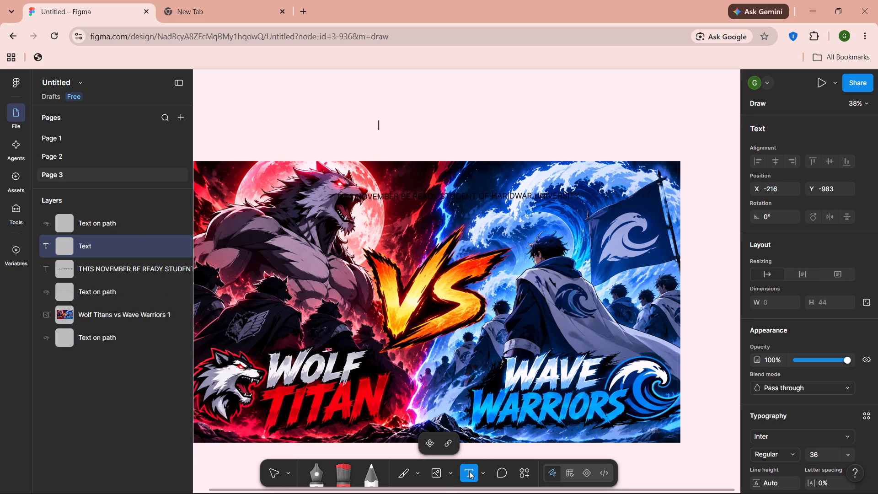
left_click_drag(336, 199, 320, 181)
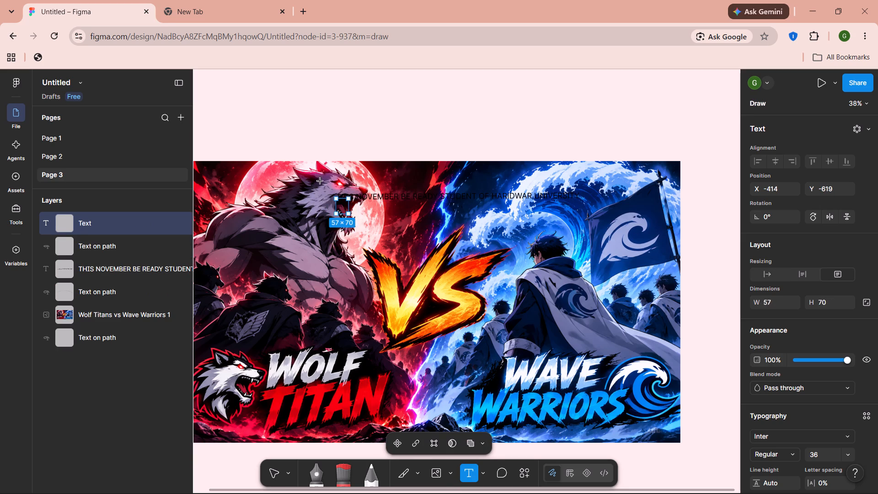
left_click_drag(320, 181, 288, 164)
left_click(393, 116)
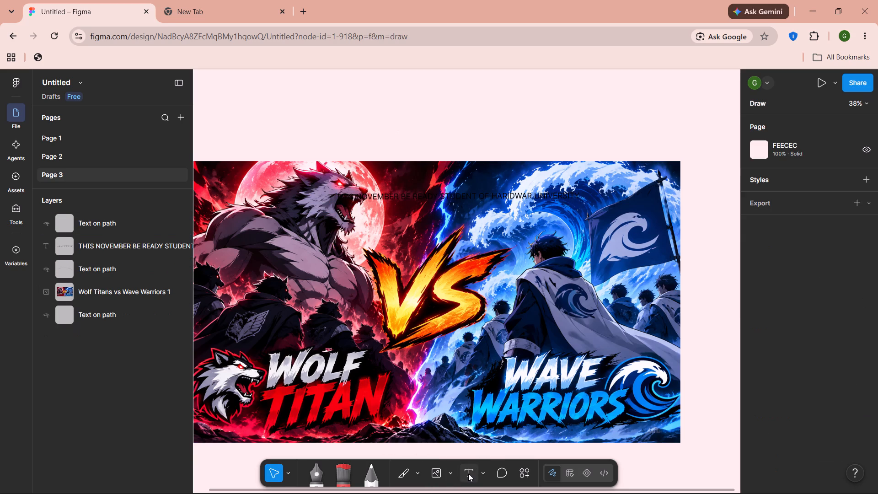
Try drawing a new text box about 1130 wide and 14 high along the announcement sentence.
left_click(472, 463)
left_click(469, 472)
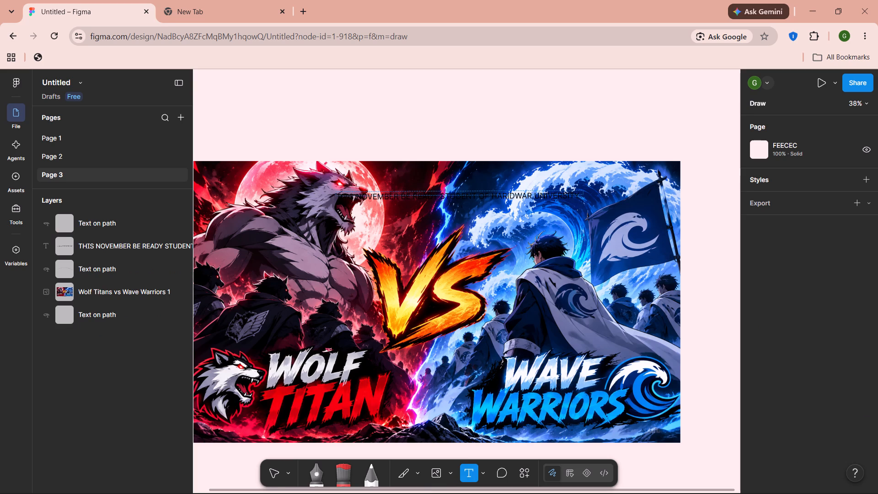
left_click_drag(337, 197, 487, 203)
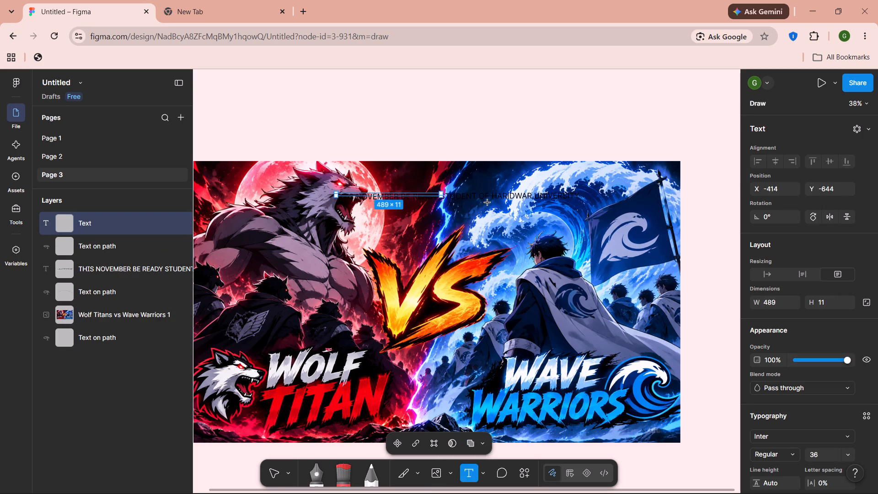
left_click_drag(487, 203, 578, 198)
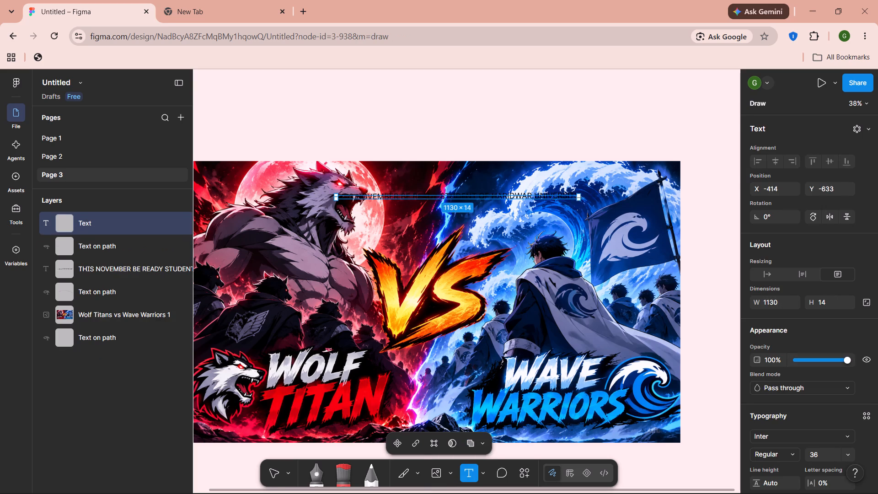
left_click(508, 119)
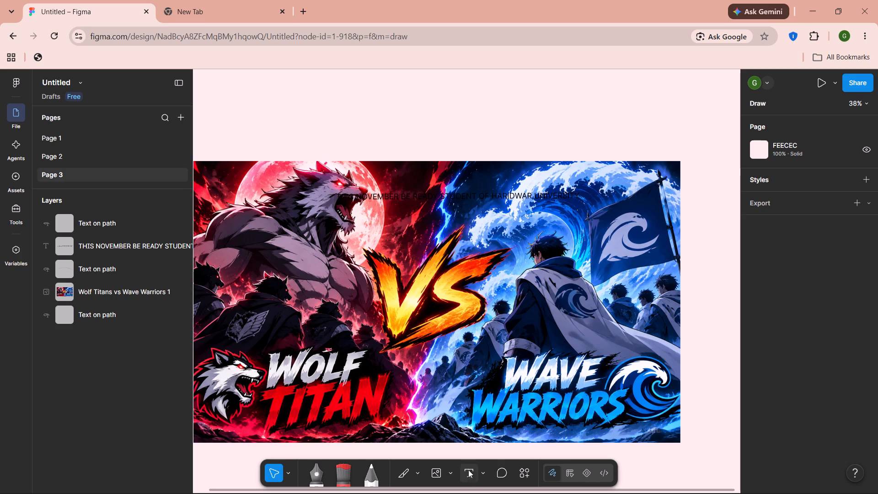
Draw a new text box about 1359 wide and 188 high from the wolf's mouth to the wave flag.
left_click(468, 476)
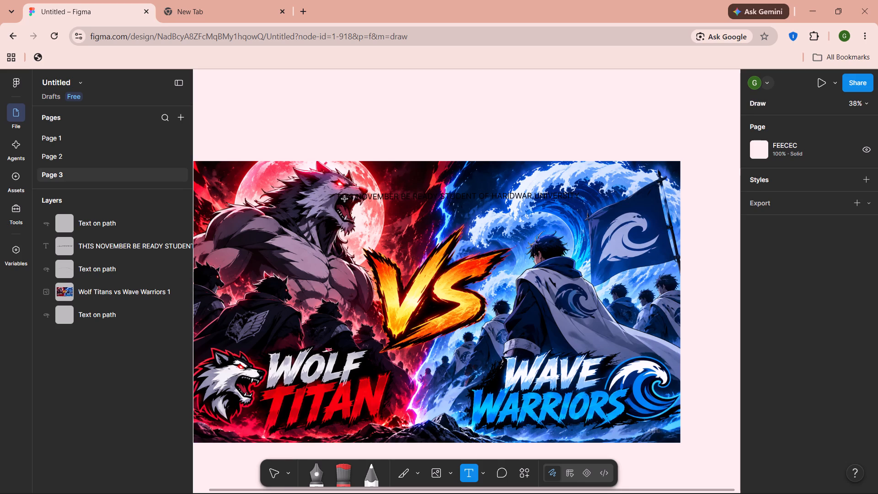
left_click_drag(336, 195, 406, 193)
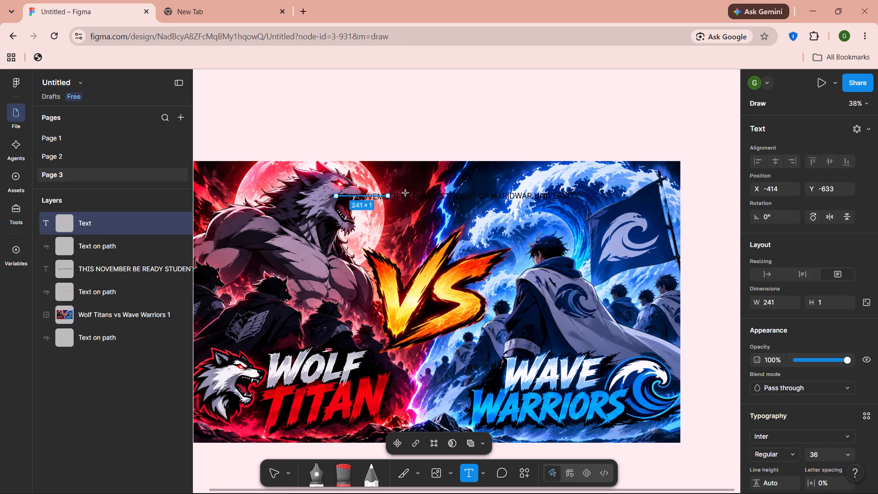
left_click_drag(406, 193, 580, 218)
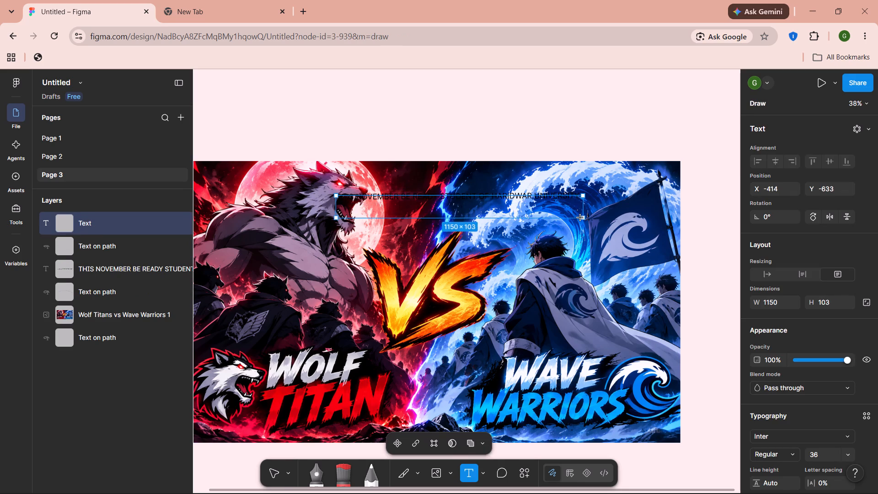
left_click_drag(580, 218, 627, 236)
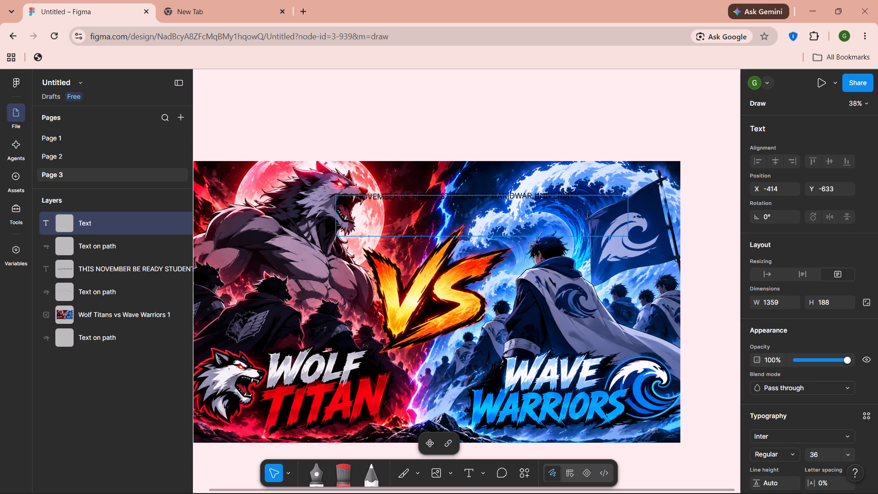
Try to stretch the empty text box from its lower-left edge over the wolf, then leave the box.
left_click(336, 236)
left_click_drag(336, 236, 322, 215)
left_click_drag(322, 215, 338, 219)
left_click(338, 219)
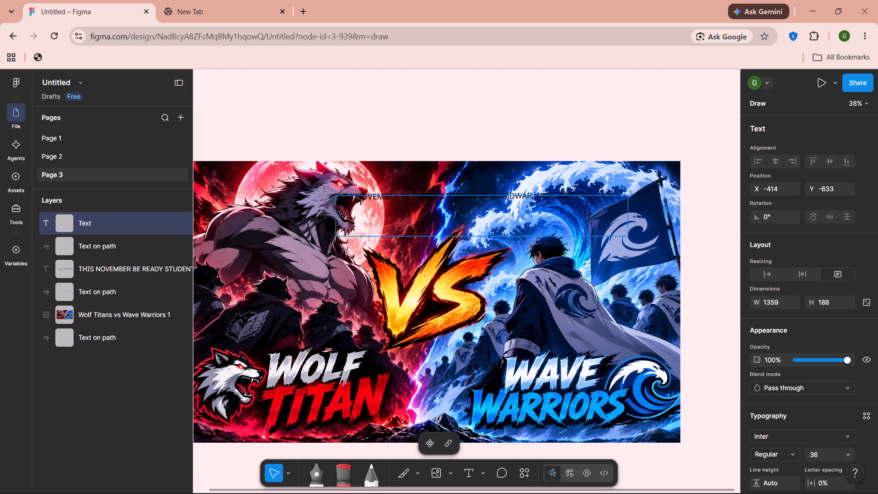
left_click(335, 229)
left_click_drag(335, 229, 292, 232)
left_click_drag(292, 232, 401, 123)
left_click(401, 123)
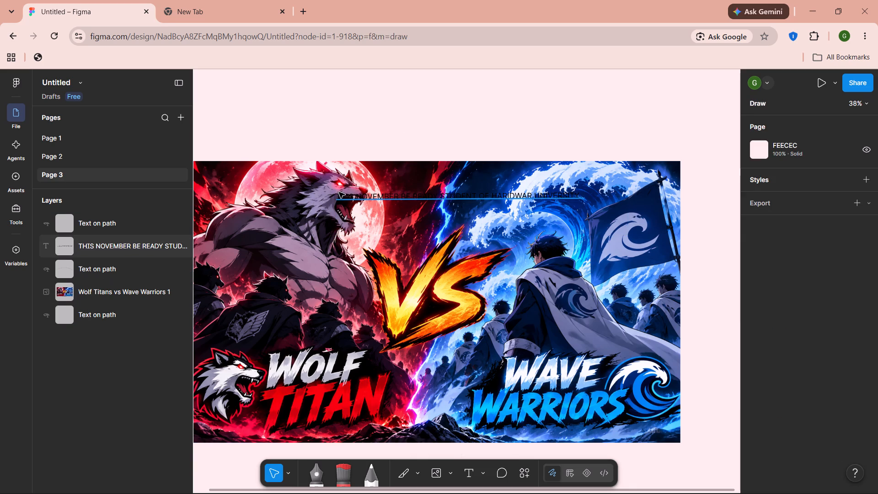
Move the November announcement toward the wolf's head, to about X -518, Y -656.
left_click_drag(338, 196, 407, 204)
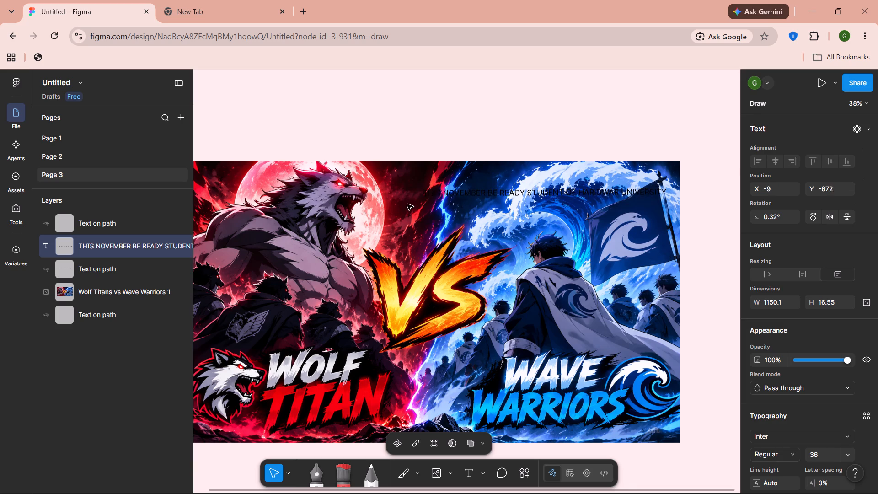
left_click_drag(407, 204, 311, 195)
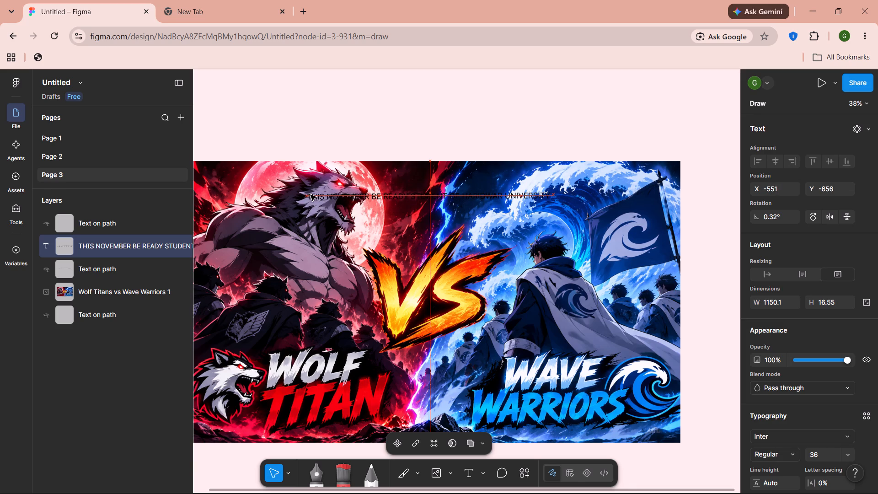
left_click_drag(311, 195, 314, 195)
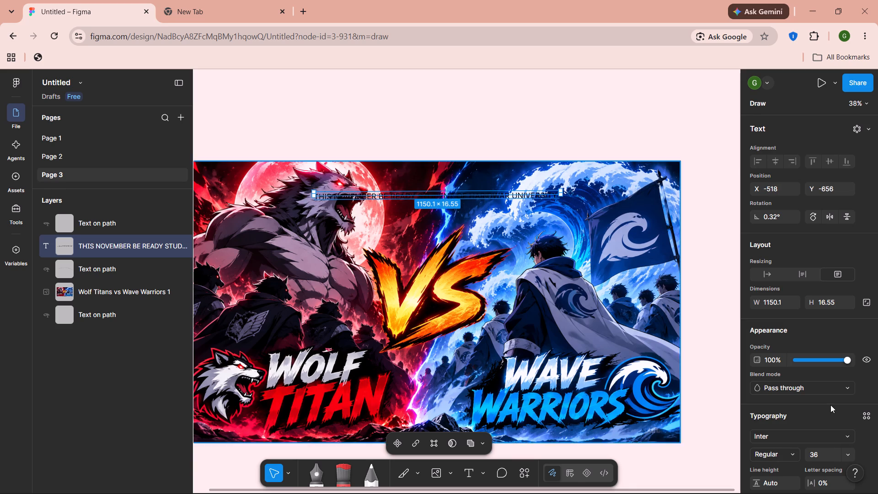
Set the announcement's font size to 64, then deselect it.
left_click(838, 451)
left_click(850, 454)
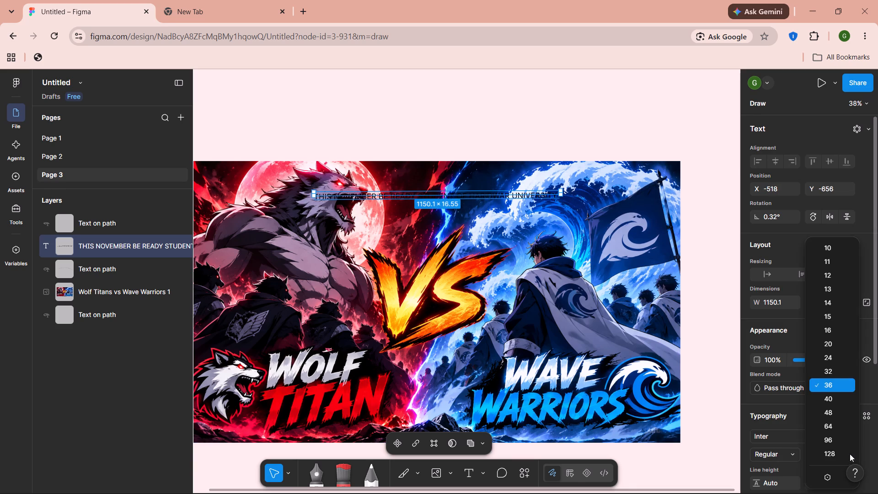
left_click(841, 424)
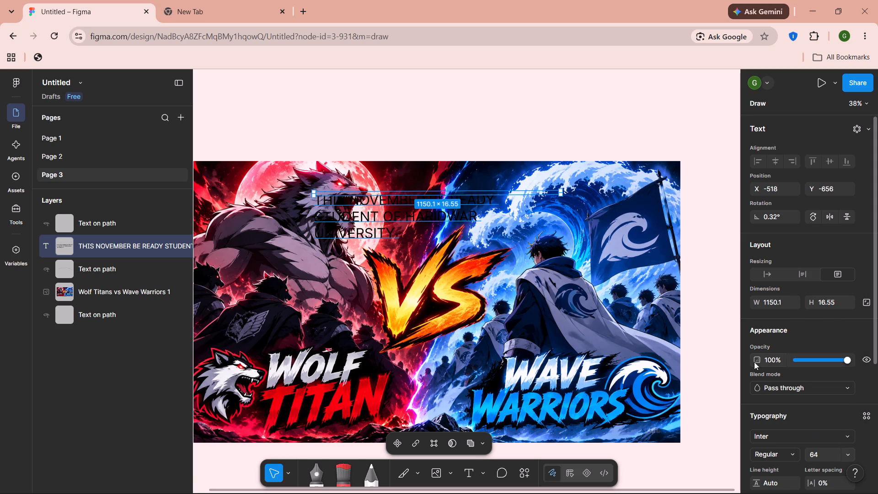
left_click(563, 158)
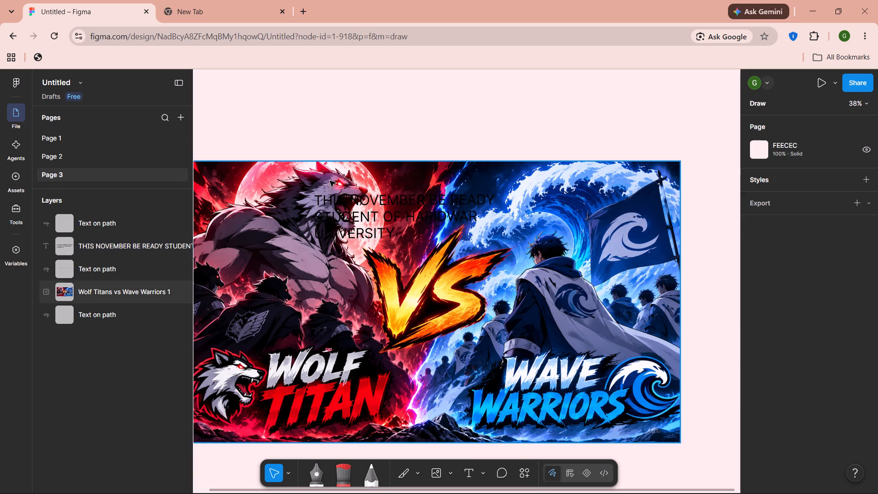
Move the announcement above the thumbnail and enlarge its text box to about 2221 wide and 244 high.
left_click_drag(314, 201, 361, 163)
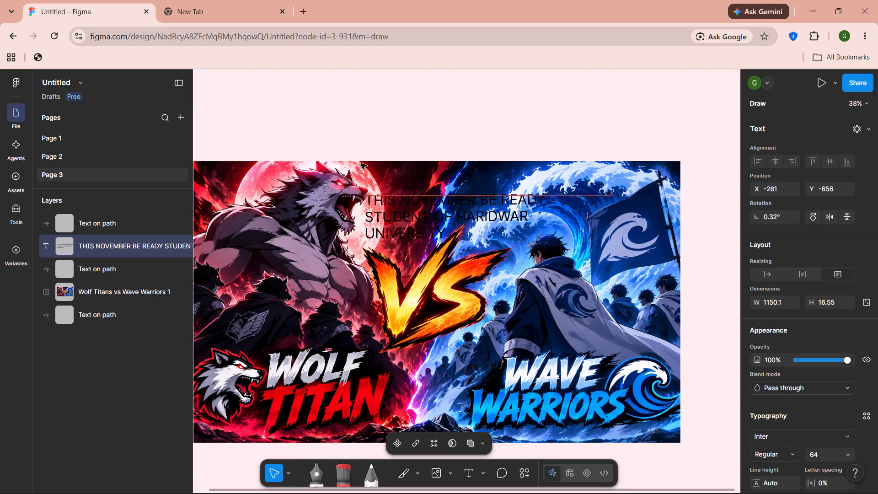
left_click_drag(361, 163, 340, 109)
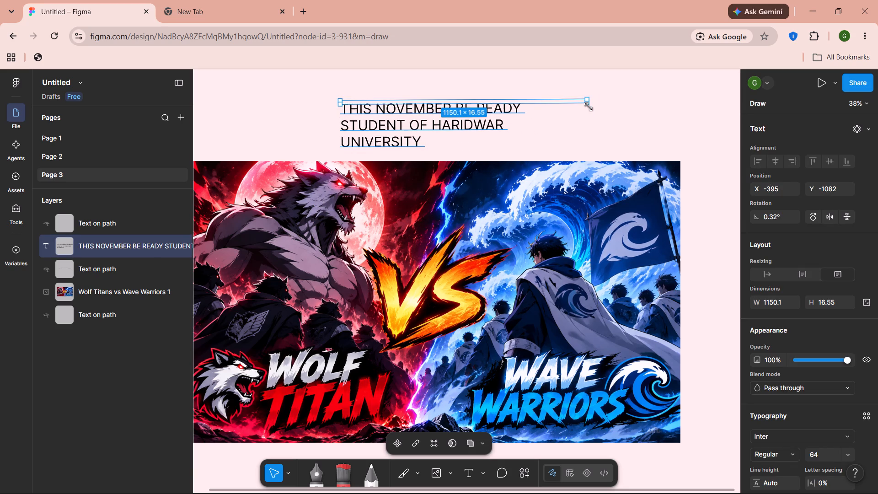
left_click_drag(589, 107, 682, 145)
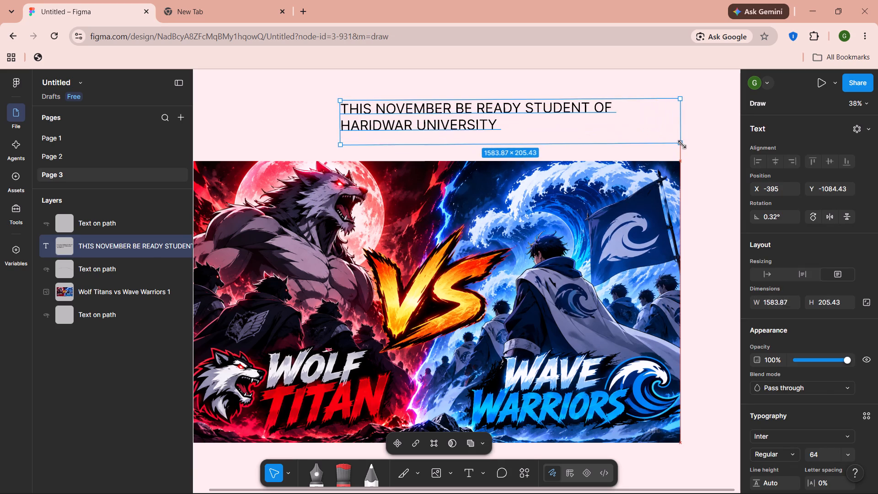
left_click_drag(682, 145, 683, 145)
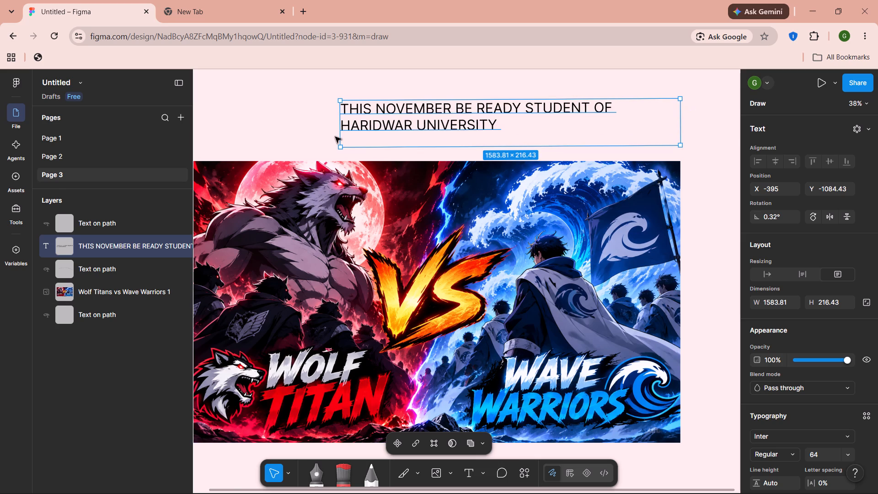
left_click_drag(337, 144, 247, 166)
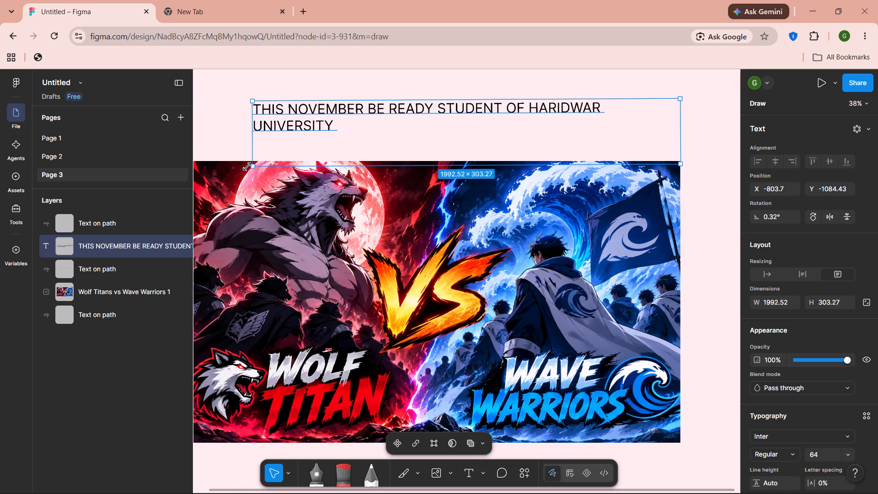
left_click_drag(247, 166, 203, 154)
Move the announcement back onto the thumbnail's upper part, across the wolf's head, to about X -1011, Y -696.
left_click_drag(408, 106, 391, 143)
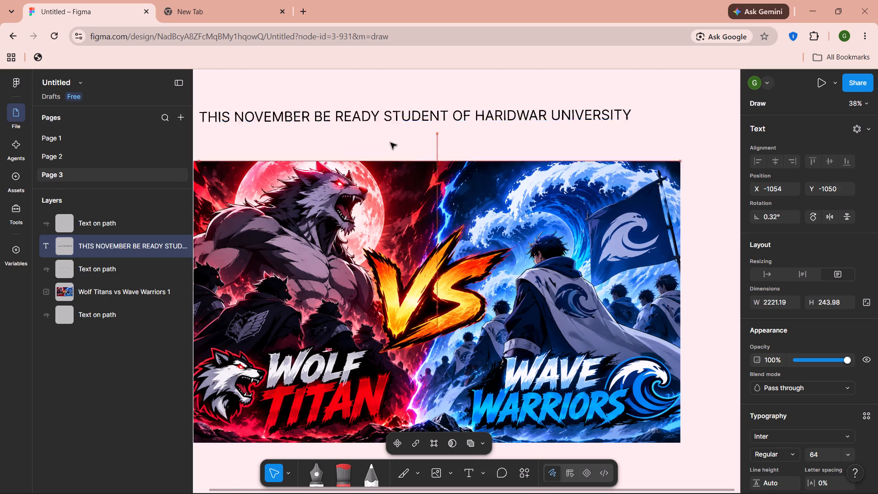
left_click_drag(391, 143, 413, 187)
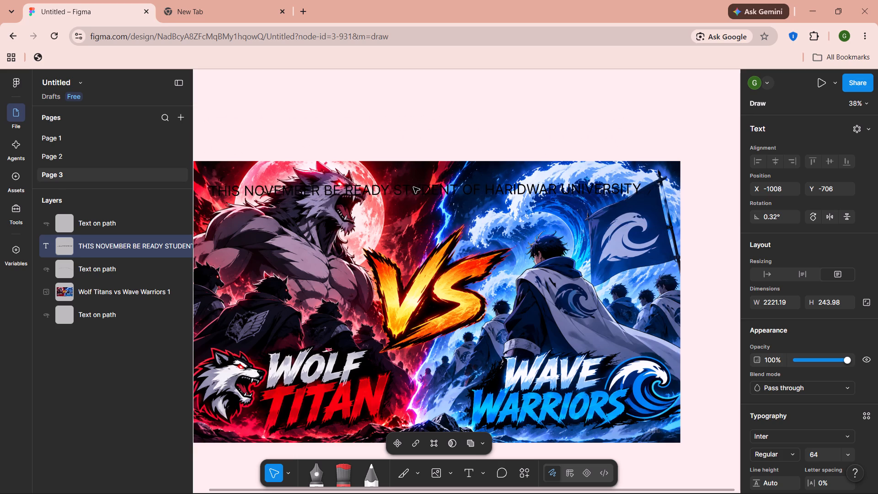
left_click_drag(413, 187, 413, 220)
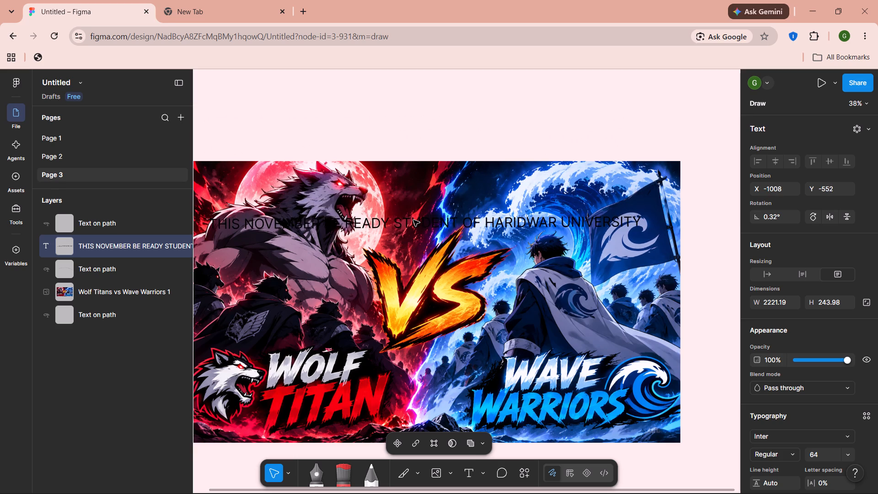
left_click_drag(413, 220, 412, 168)
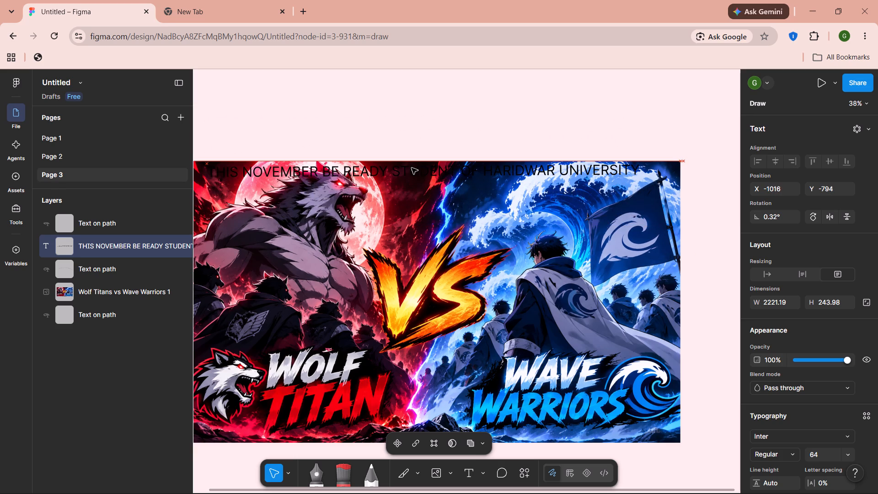
left_click_drag(412, 168, 412, 189)
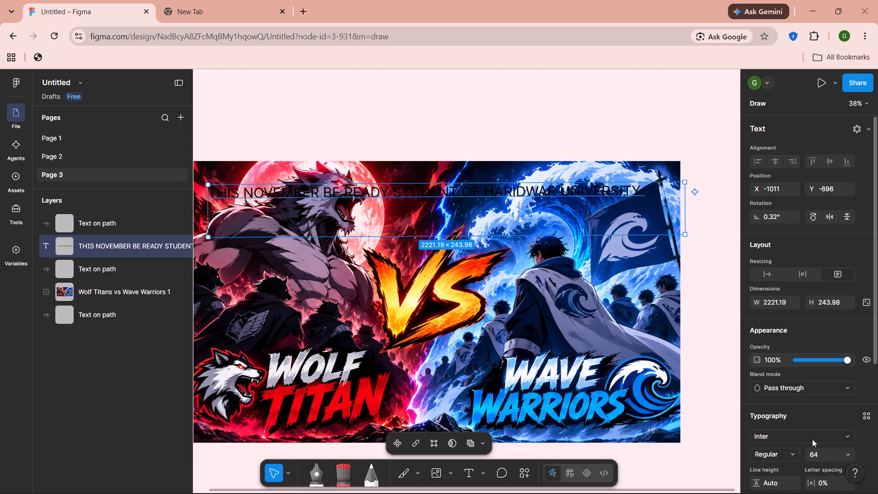
Change the announcement's font to Inspiration.
left_click(809, 438)
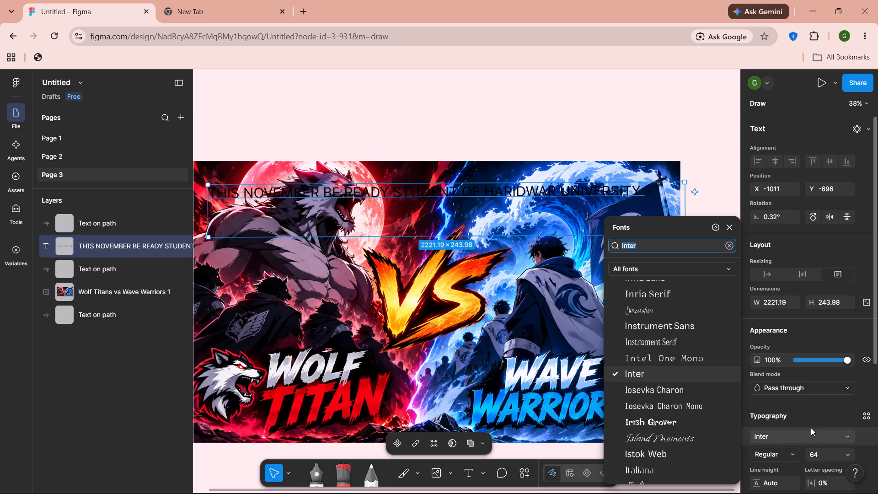
left_click(652, 309)
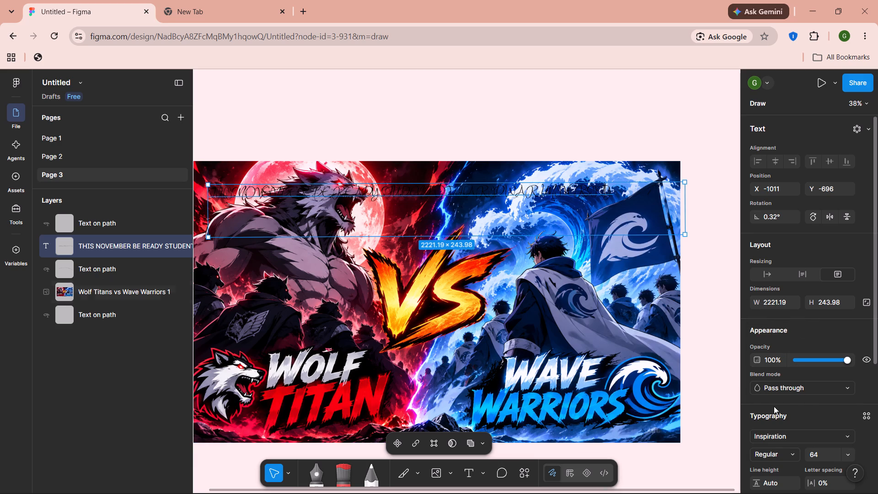
Browse and preview other fonts on the announcement, from Instrument Sans through Jacques Francois, then close the font list and deselect.
left_click(805, 433)
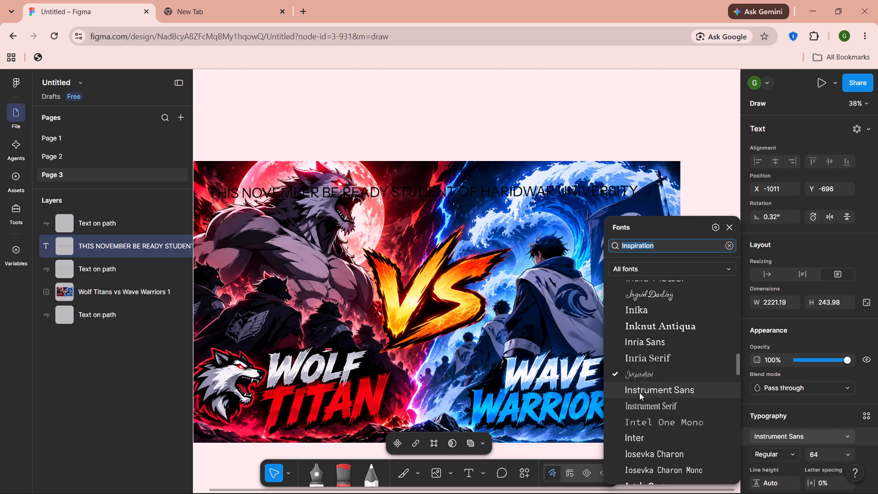
scroll(647, 428, "down", 1)
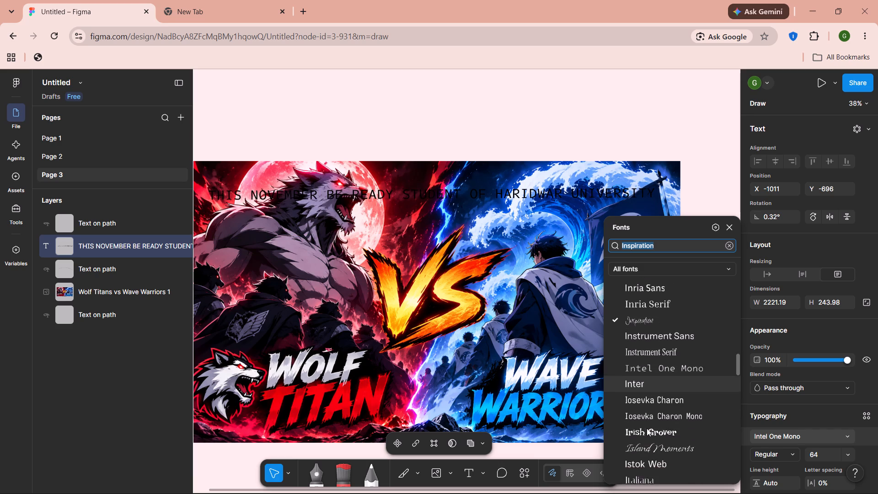
scroll(647, 428, "down", 1)
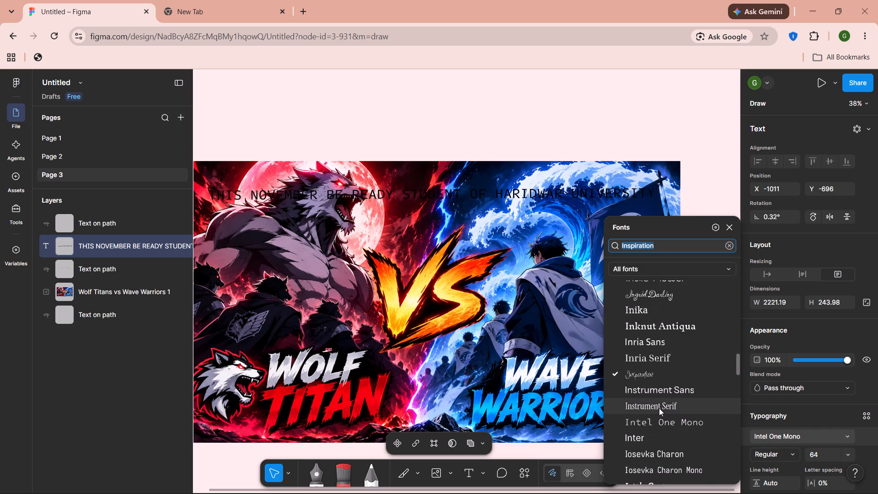
scroll(664, 403, "down", 1)
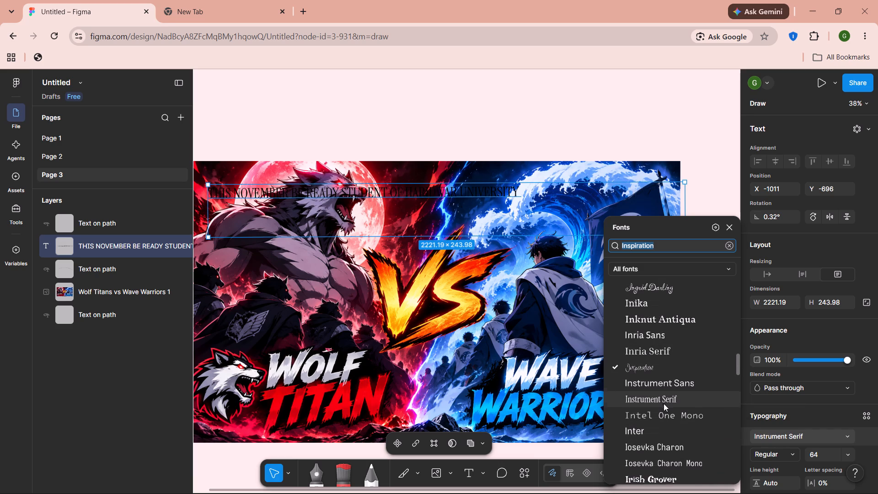
scroll(664, 403, "down", 2)
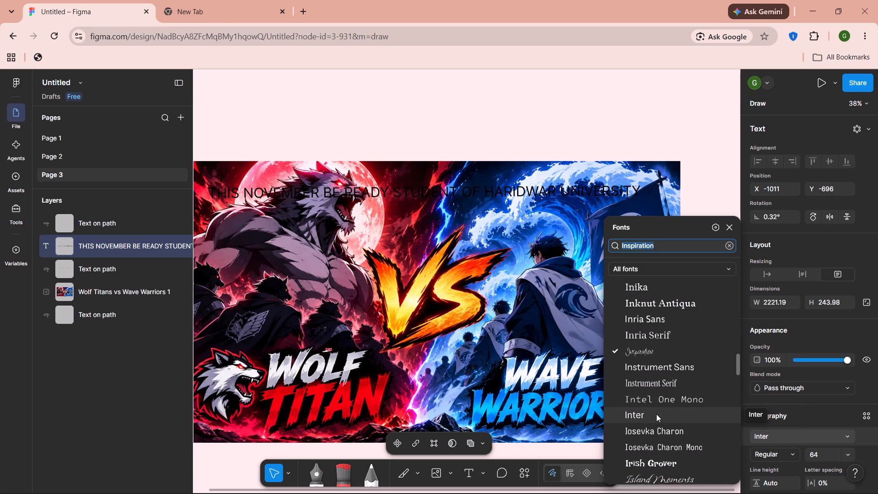
scroll(656, 414, "down", 1)
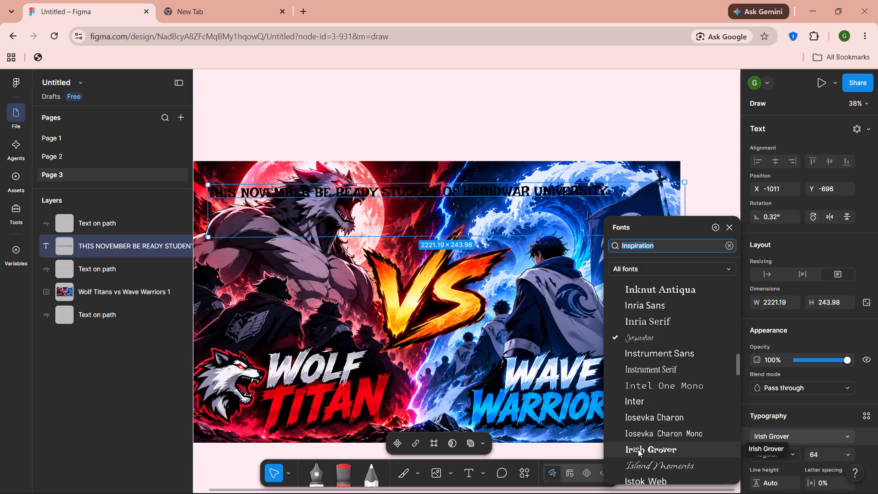
scroll(638, 449, "down", 2)
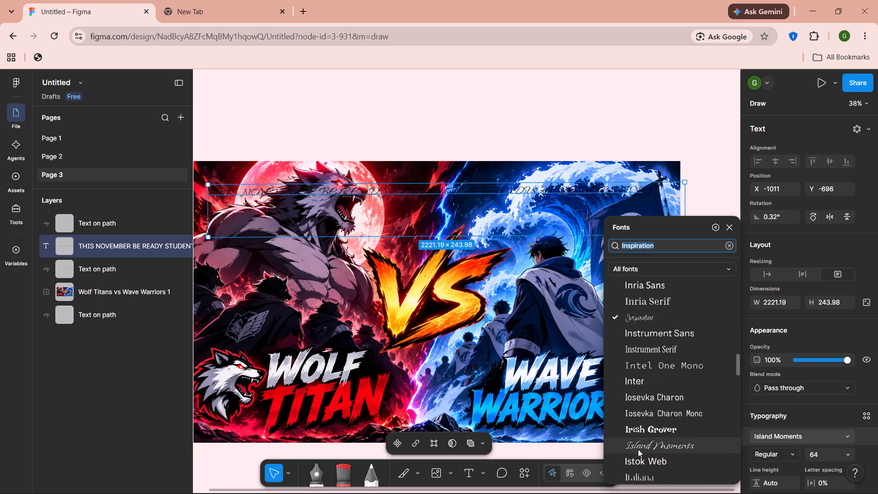
scroll(638, 449, "down", 3)
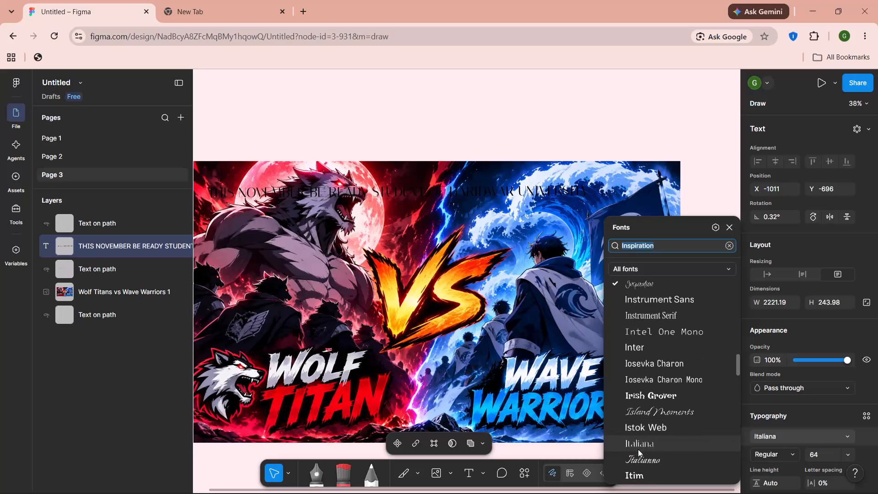
scroll(638, 449, "down", 2)
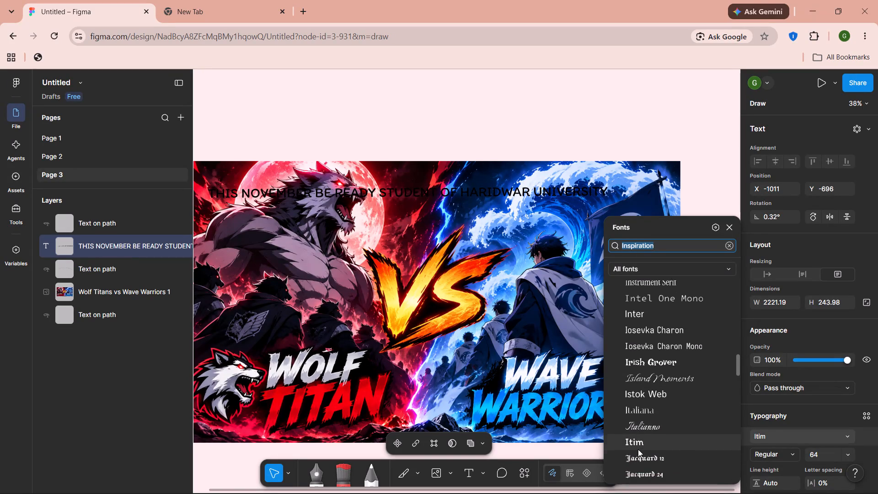
scroll(638, 449, "down", 2)
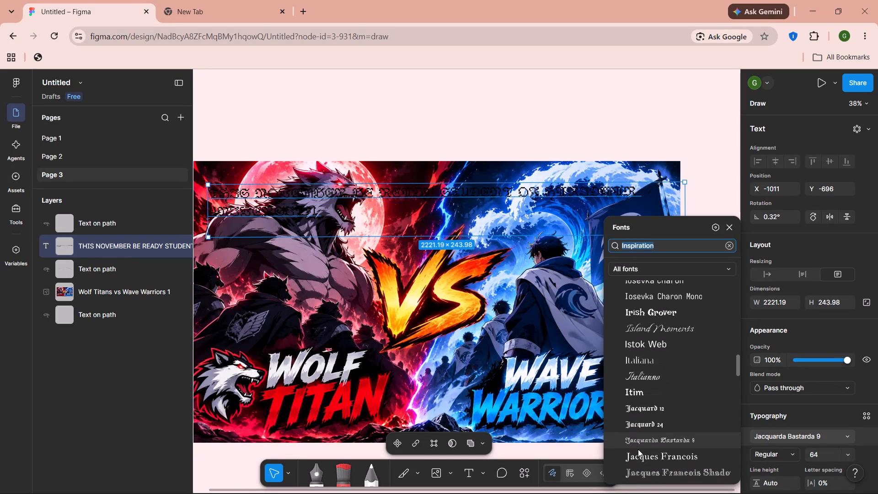
scroll(638, 449, "down", 1)
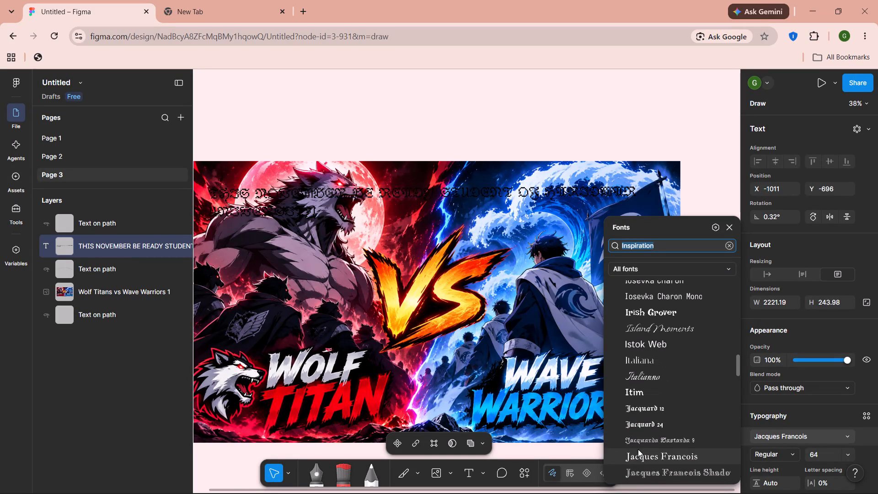
left_click(506, 122)
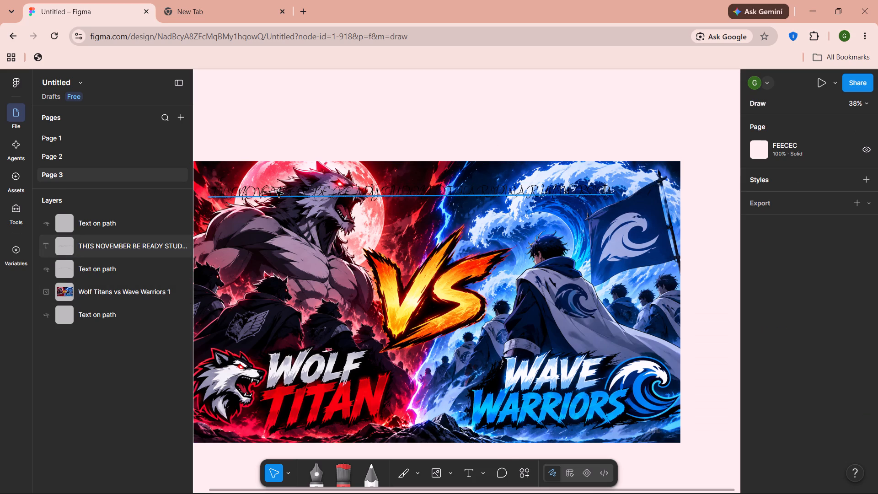
Move the November announcement text up off the thumbnail and delete it from the page.
left_click_drag(249, 191, 266, 134)
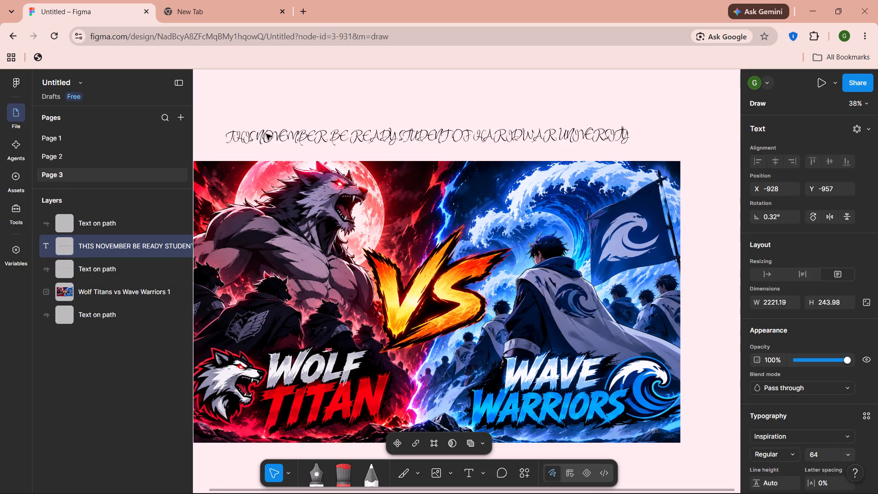
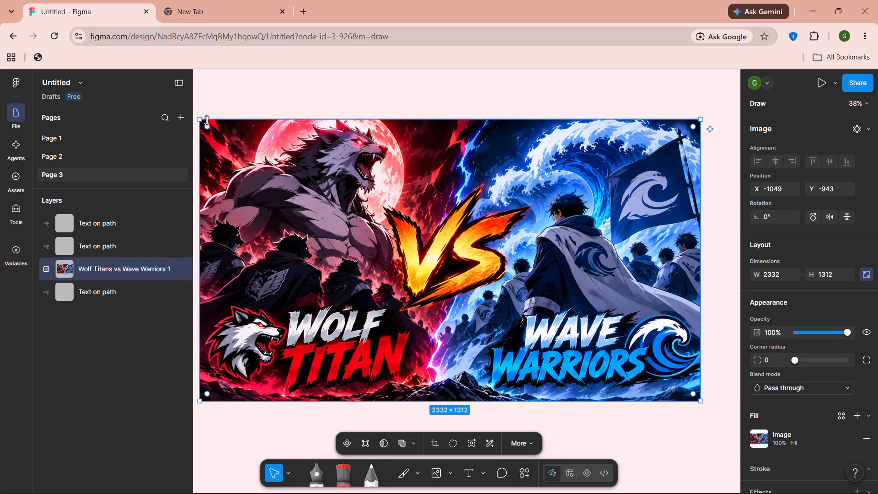
key("BackSpace")
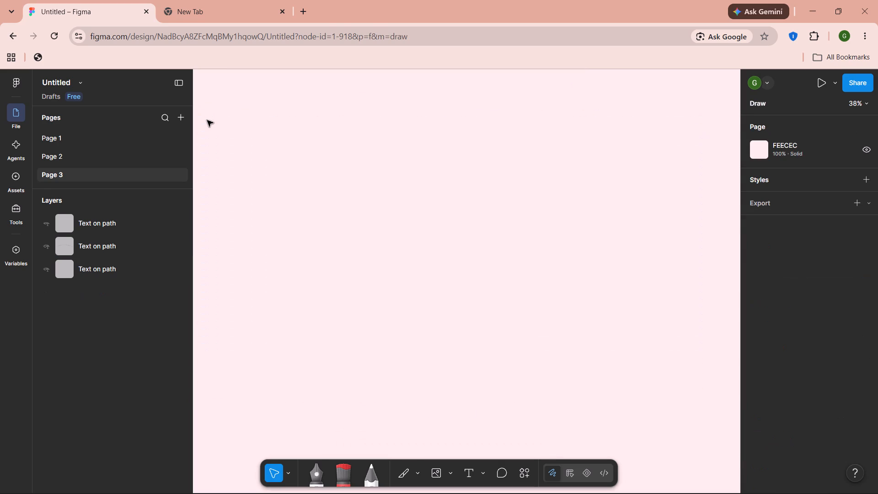
Import the "Wolf Titan vs. Wave Warriors" PNG from Downloads and place it on the Page 3 canvas.
left_click(450, 478)
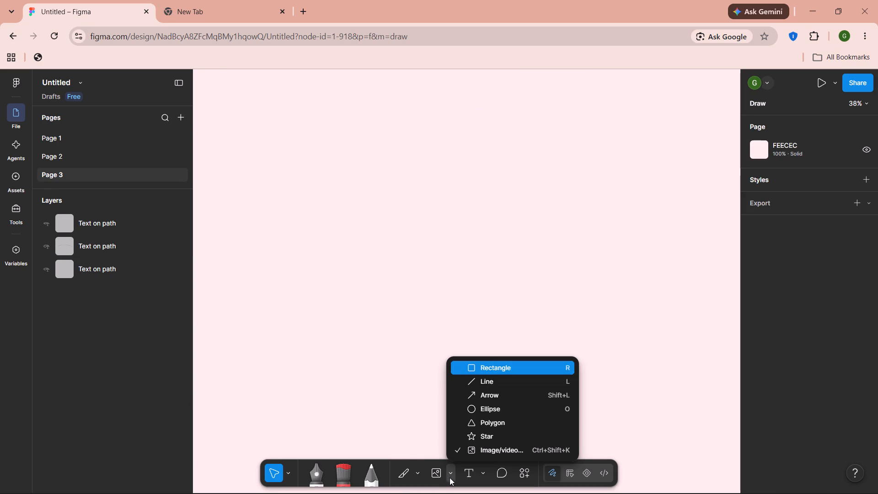
left_click(501, 450)
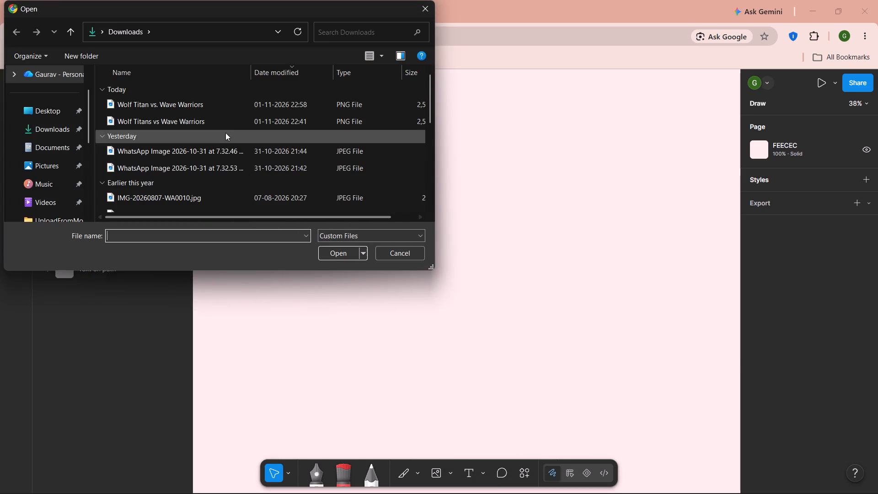
left_click(191, 109)
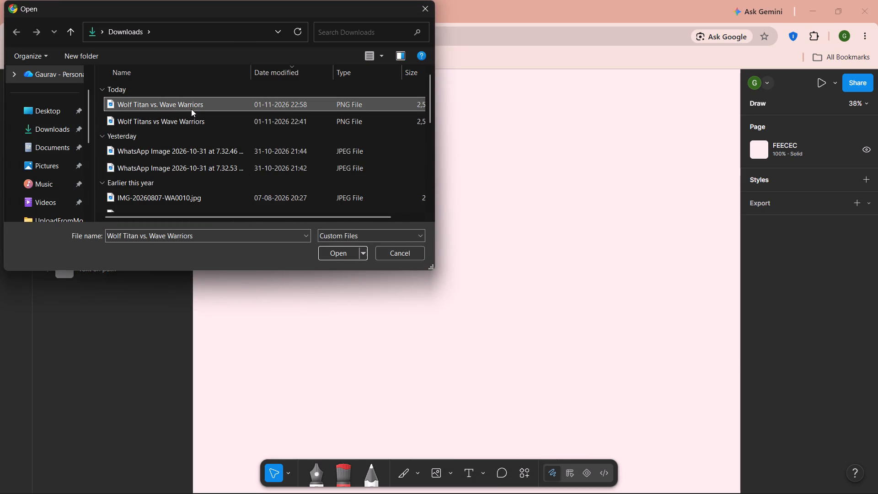
left_click(335, 249)
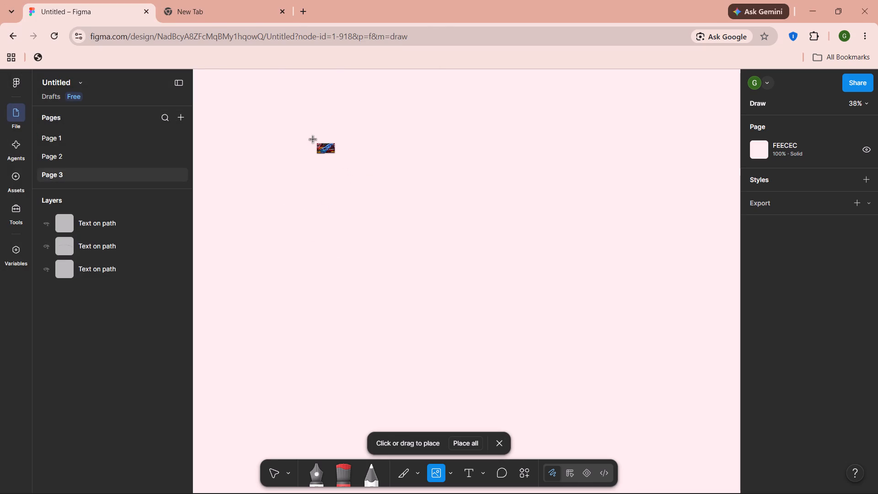
left_click(310, 138)
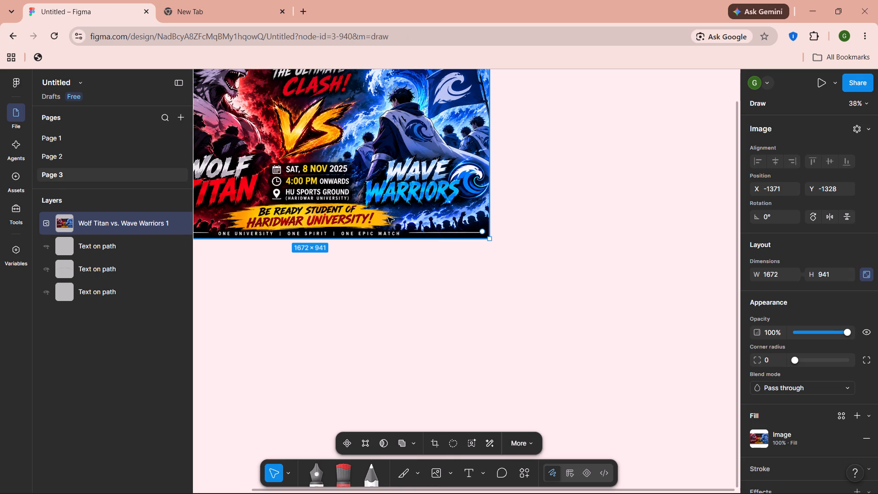
Move the new thumbnail to about X -866, Y -1055 and enlarge it proportionally to about 2159 × 1215.
left_click_drag(388, 218, 496, 277)
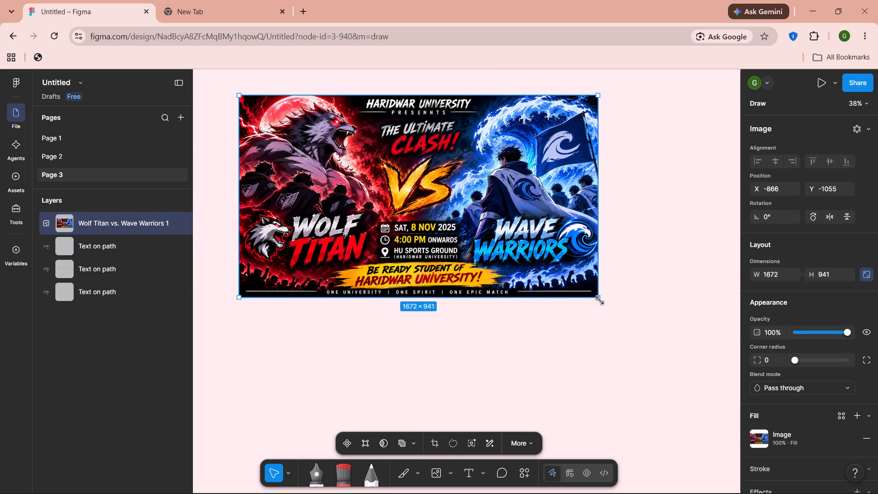
left_click_drag(600, 301, 607, 357)
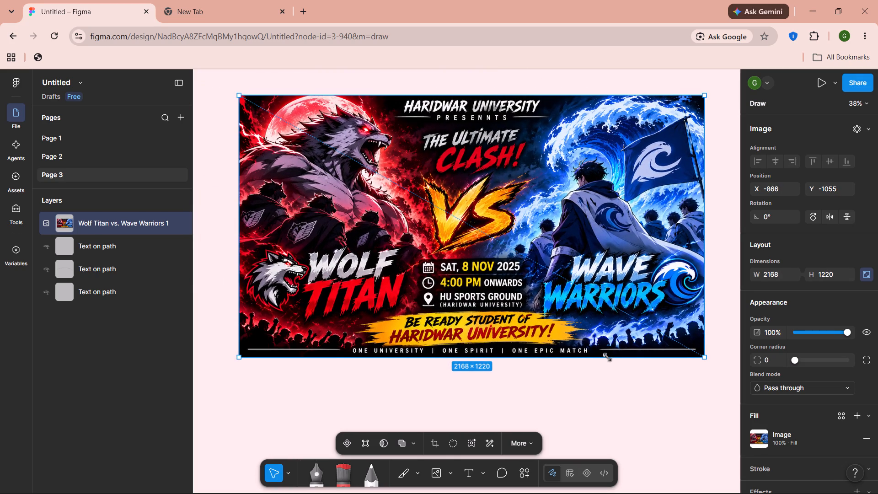
left_click_drag(607, 357, 579, 356)
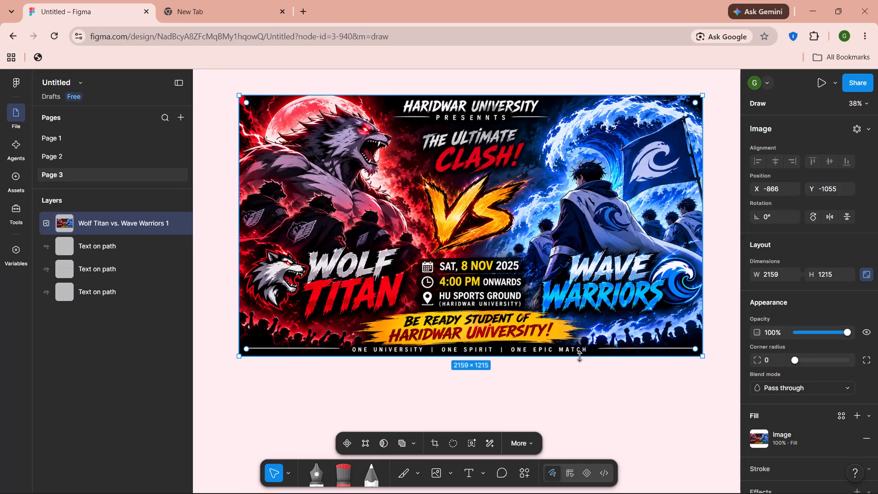